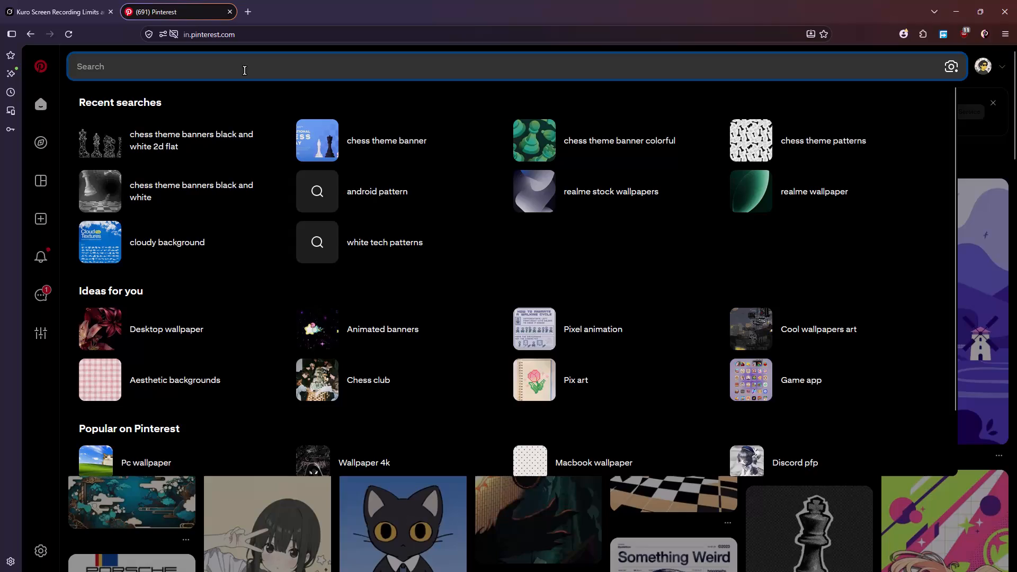
# Search Pinterest for "yuta cute sticker".
pyautogui.write('yuta')
pyautogui.press('space')
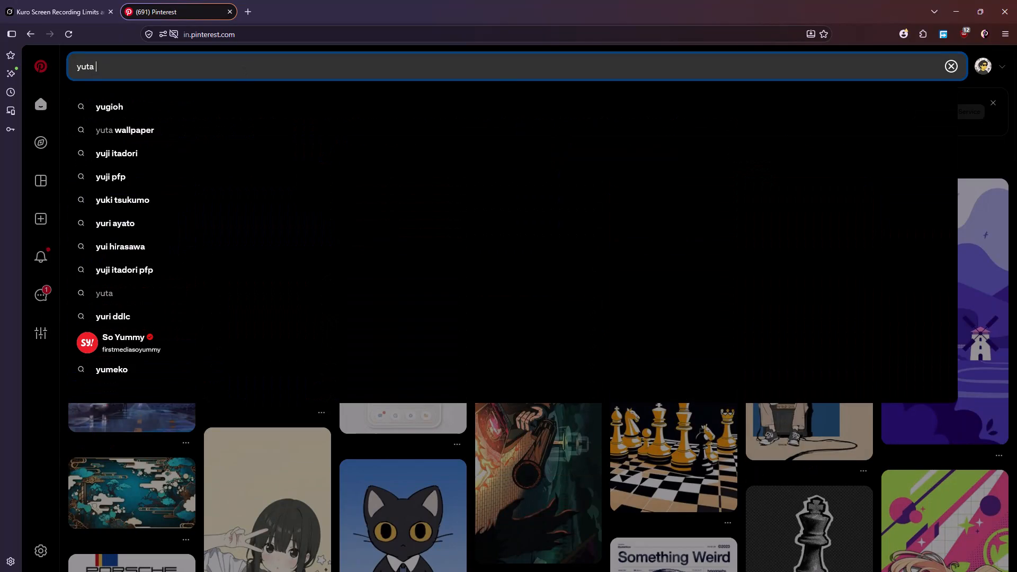
pyautogui.write('cute')
pyautogui.press('space')
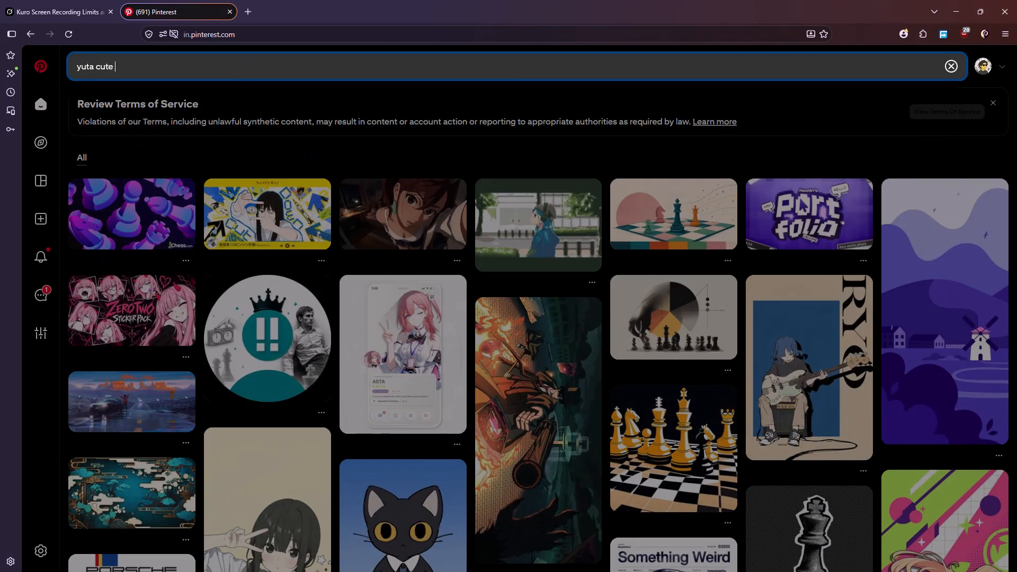
pyautogui.write('sticker')
pyautogui.press('Return')
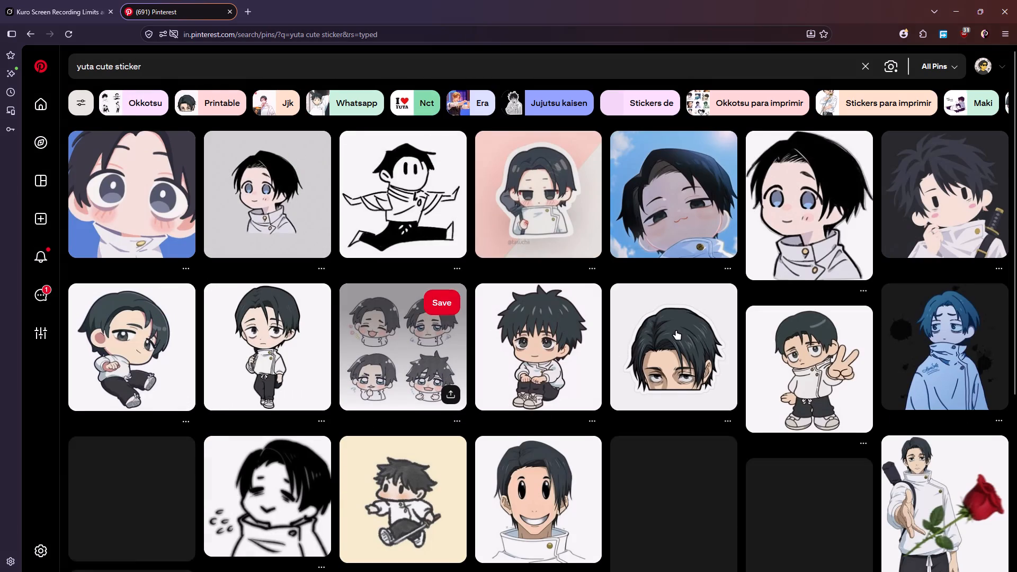
# Browse the Yuta sticker search results to look for suitable chibi and line-art reference images.
pyautogui.scroll(-3, 676, 330)
pyautogui.scroll(3, 676, 330)
pyautogui.scroll(-2, 676, 330)
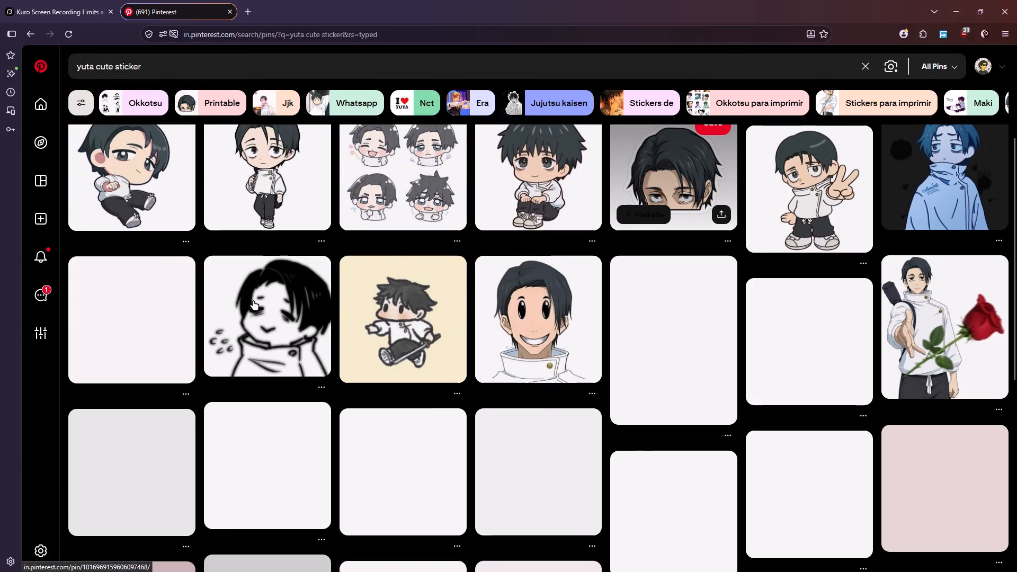
pyautogui.scroll(3, 244, 297)
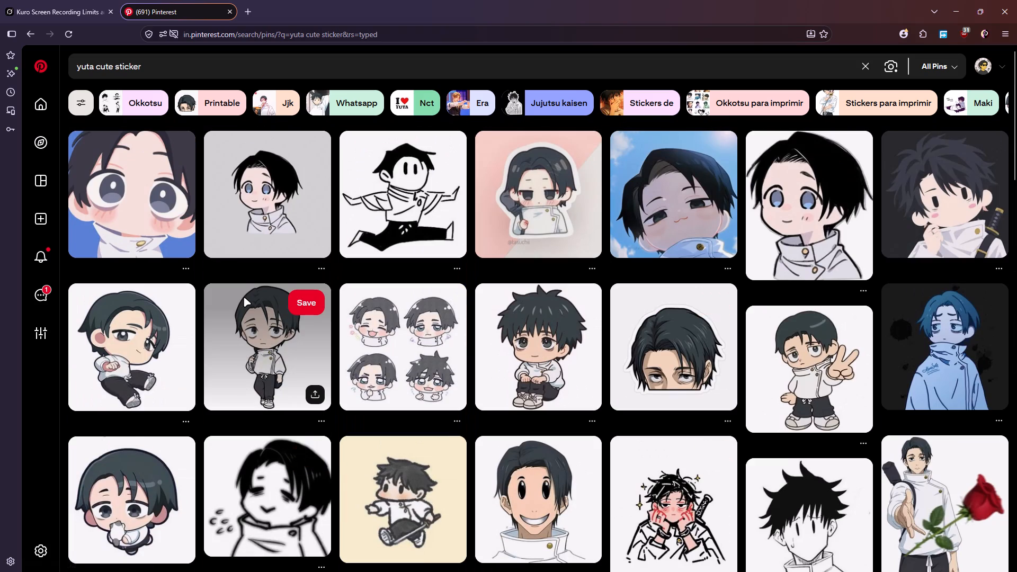
pyautogui.scroll(-4, 244, 297)
pyautogui.scroll(-2, 332, 317)
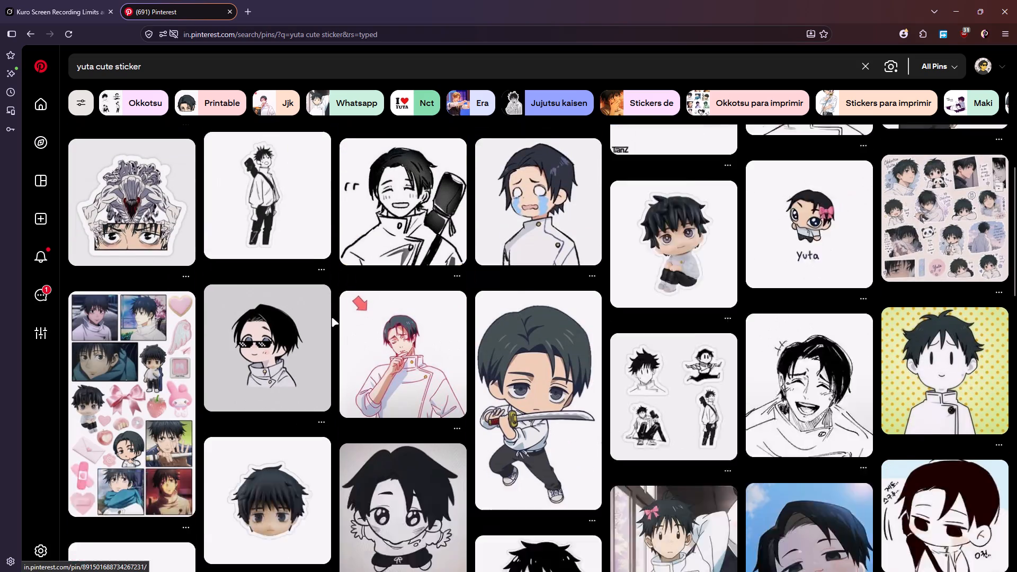
pyautogui.scroll(-3, 332, 317)
pyautogui.scroll(1, 332, 317)
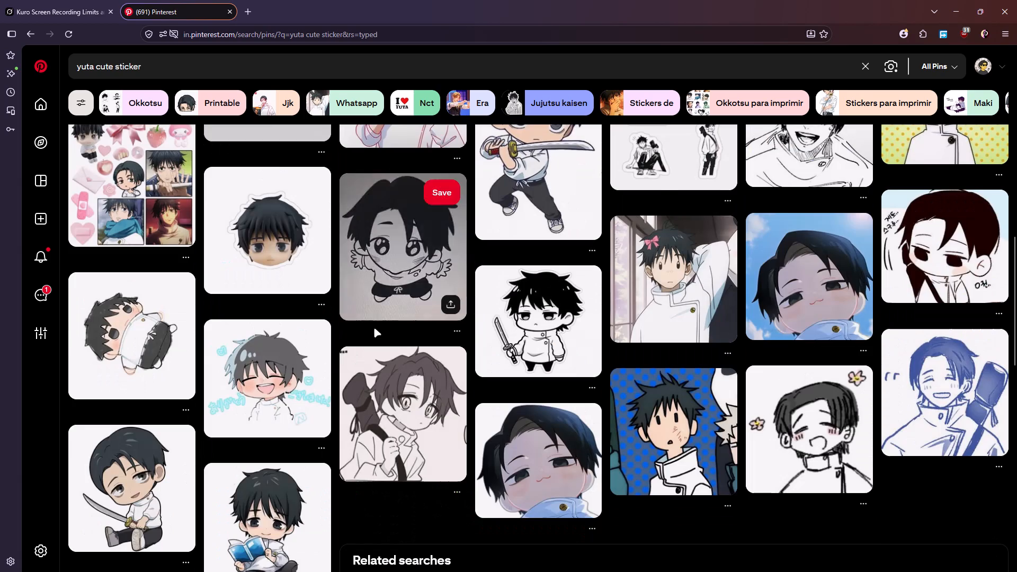
pyautogui.scroll(10, 404, 332)
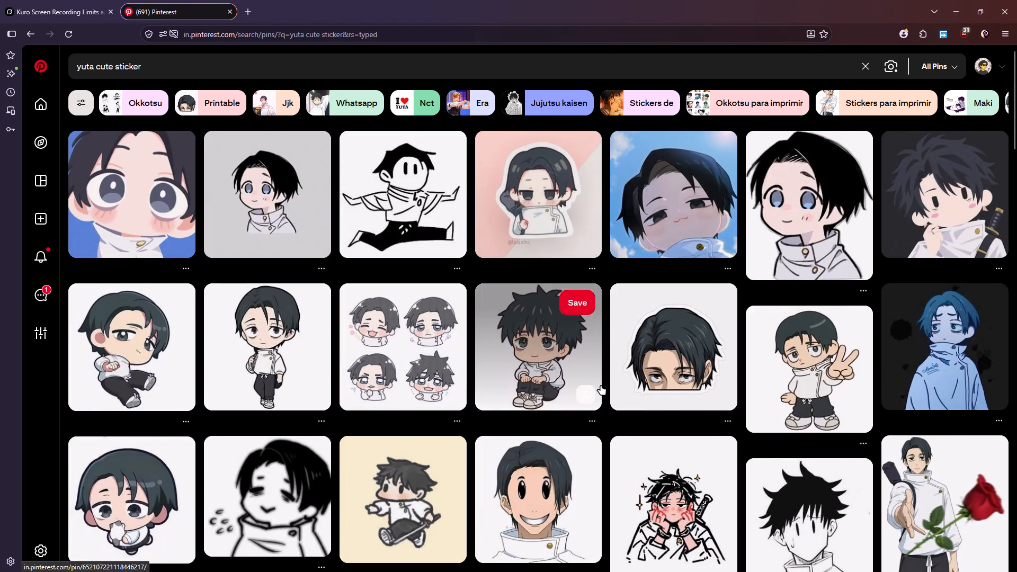
pyautogui.scroll(-14, 601, 385)
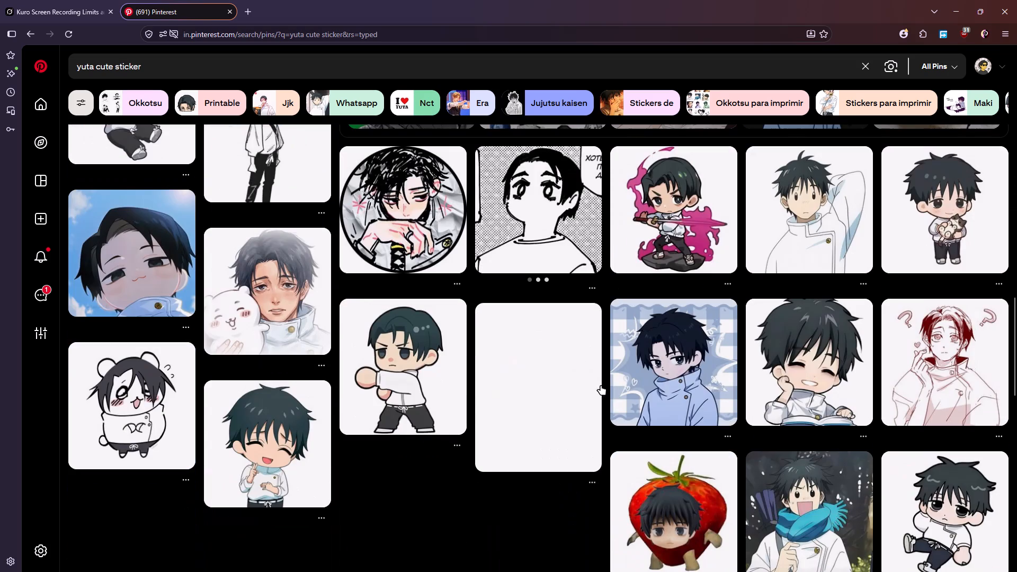
pyautogui.scroll(-4, 423, 327)
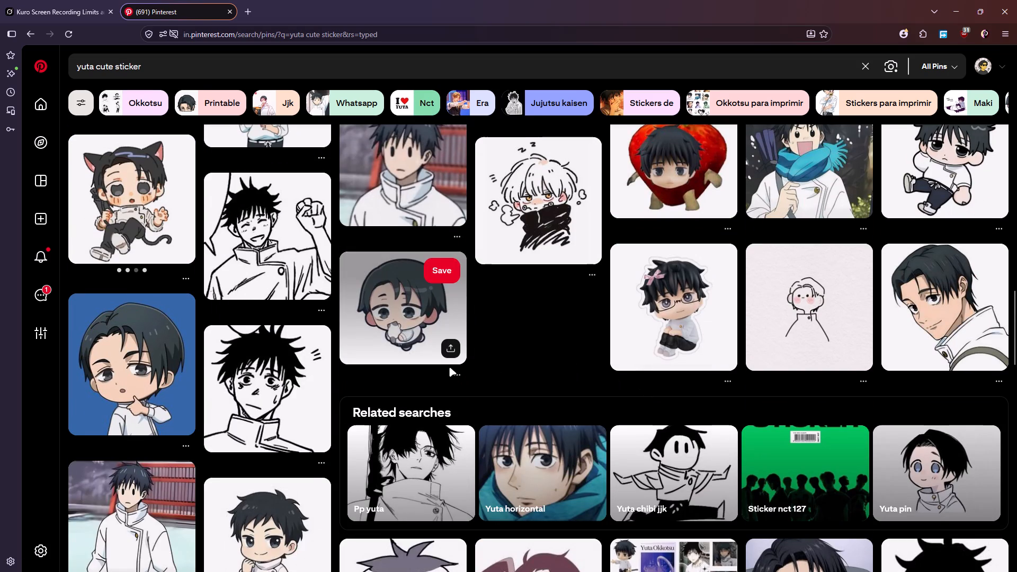
pyautogui.scroll(-2, 449, 367)
pyautogui.scroll(5, 447, 367)
pyautogui.scroll(-5, 447, 367)
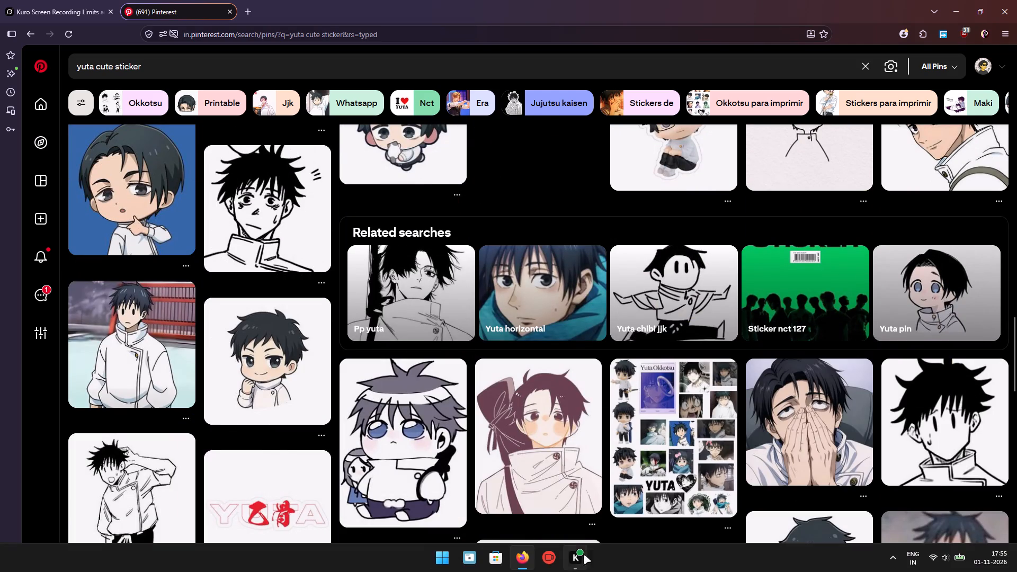
# Launch Figma, switch to the Design file and close the Icons file.
pyautogui.click(441, 565)
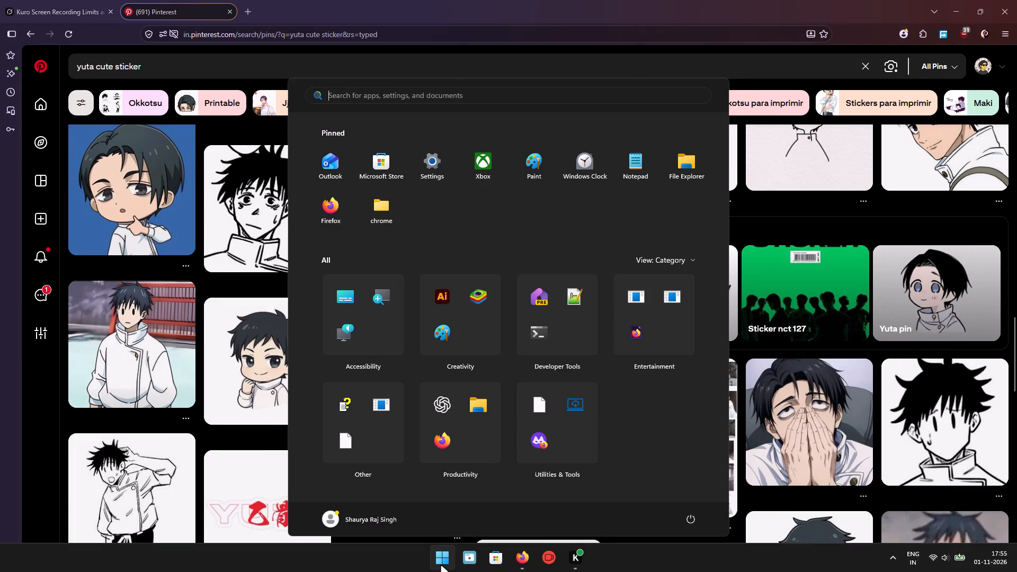
pyautogui.write('figm')
pyautogui.press('Return')
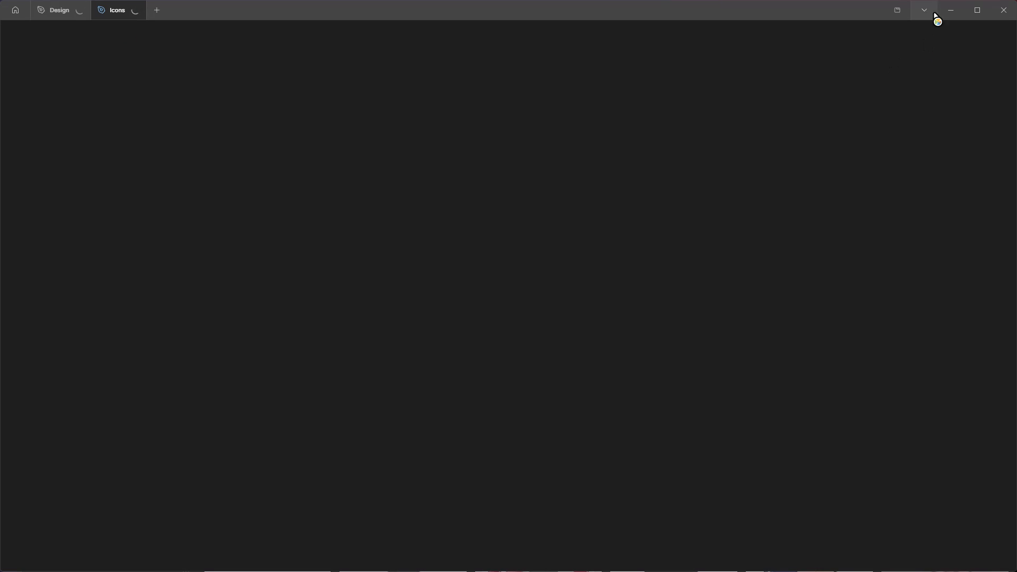
pyautogui.click(64, 19)
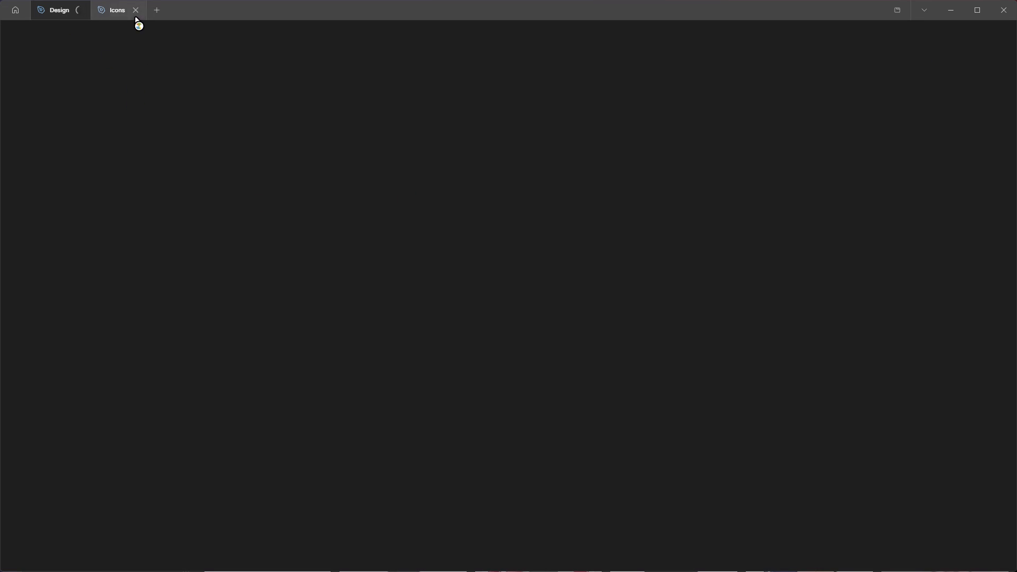
pyautogui.click(135, 12)
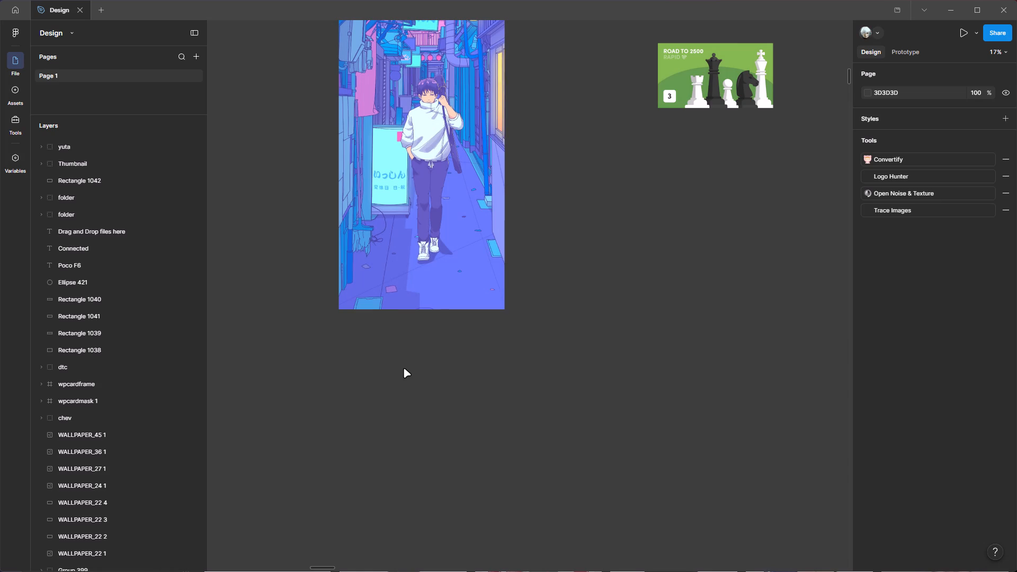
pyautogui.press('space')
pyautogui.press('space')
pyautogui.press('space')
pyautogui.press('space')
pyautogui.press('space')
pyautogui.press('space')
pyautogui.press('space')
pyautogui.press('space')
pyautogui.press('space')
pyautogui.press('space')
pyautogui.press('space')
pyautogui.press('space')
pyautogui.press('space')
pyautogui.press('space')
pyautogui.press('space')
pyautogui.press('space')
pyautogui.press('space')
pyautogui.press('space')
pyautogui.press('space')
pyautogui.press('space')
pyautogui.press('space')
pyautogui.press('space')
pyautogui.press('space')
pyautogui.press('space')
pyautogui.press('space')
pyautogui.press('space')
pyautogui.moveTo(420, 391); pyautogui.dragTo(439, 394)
# Place a 100 × 100 rectangle on an empty area of the canvas, away from the wallpaper and chess thumbnail.
pyautogui.press('space')
pyautogui.press('space')
pyautogui.press('space')
pyautogui.press('space')
pyautogui.press('space')
pyautogui.press('space')
pyautogui.press('space')
pyautogui.press('space')
pyautogui.press('space')
pyautogui.press('space')
pyautogui.press('space')
pyautogui.press('space')
pyautogui.press('space')
pyautogui.press('space')
pyautogui.press('space')
pyautogui.press('space')
pyautogui.press('space')
pyautogui.press('space')
pyautogui.press('space')
pyautogui.press('space')
pyautogui.press('space')
pyautogui.press('space')
pyautogui.press('space')
pyautogui.press('space')
pyautogui.press('space')
pyautogui.press('space')
pyautogui.press('space')
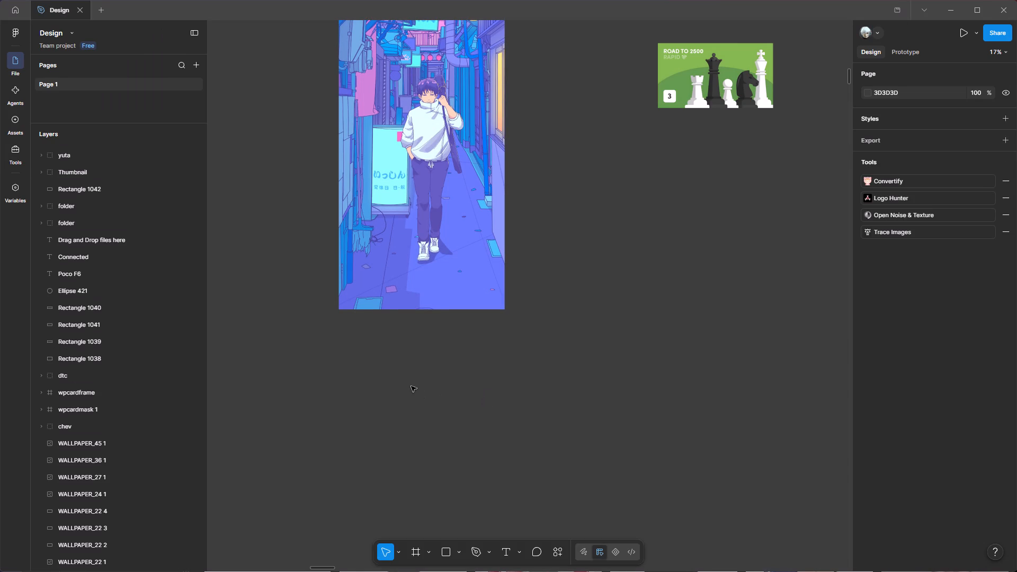
pyautogui.moveTo(411, 386); pyautogui.dragTo(699, 406)
pyautogui.click(450, 288)
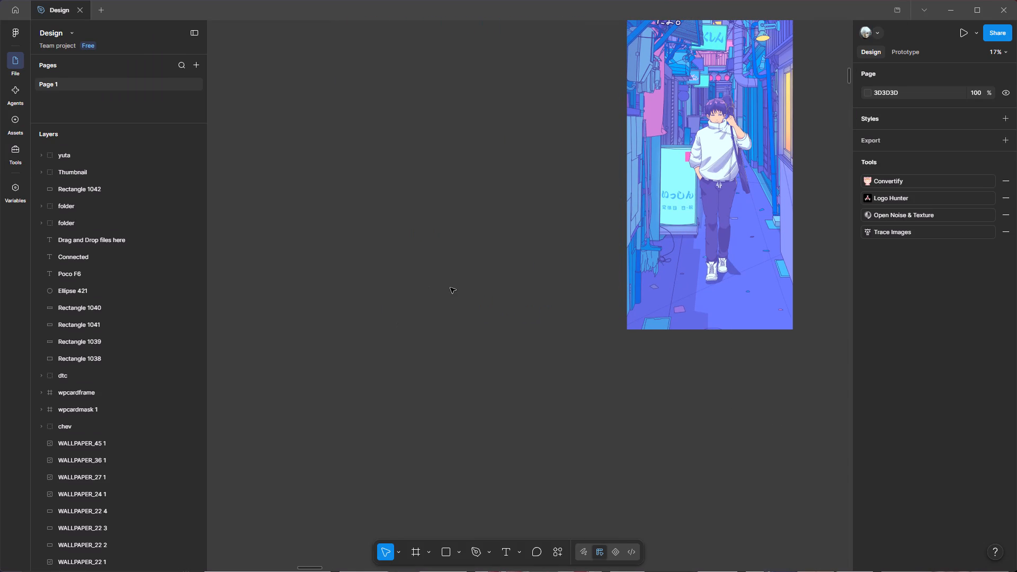
pyautogui.press('space')
pyautogui.press('space')
pyautogui.press('space')
pyautogui.press('space')
pyautogui.press('space')
pyautogui.press('space')
pyautogui.press('space')
pyautogui.press('space')
pyautogui.press('space')
pyautogui.press('space')
pyautogui.press('space')
pyautogui.press('space')
pyautogui.press('space')
pyautogui.press('space')
pyautogui.press('space')
pyautogui.press('space')
pyautogui.press('space')
pyautogui.press('space')
pyautogui.moveTo(388, 257); pyautogui.dragTo(634, 350)
pyautogui.keyDown('ctrl'); pyautogui.scroll(11, 458, 285); pyautogui.keyUp('ctrl')
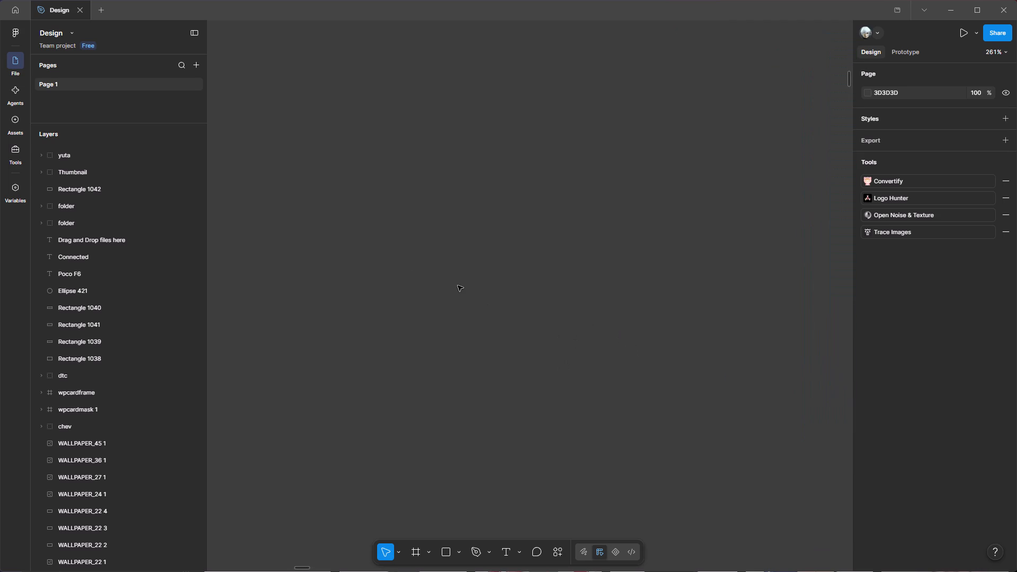
pyautogui.press('space')
pyautogui.press('space')
pyautogui.press('space')
pyautogui.press('space')
pyautogui.moveTo(644, 301); pyautogui.dragTo(566, 348)
pyautogui.click(460, 558)
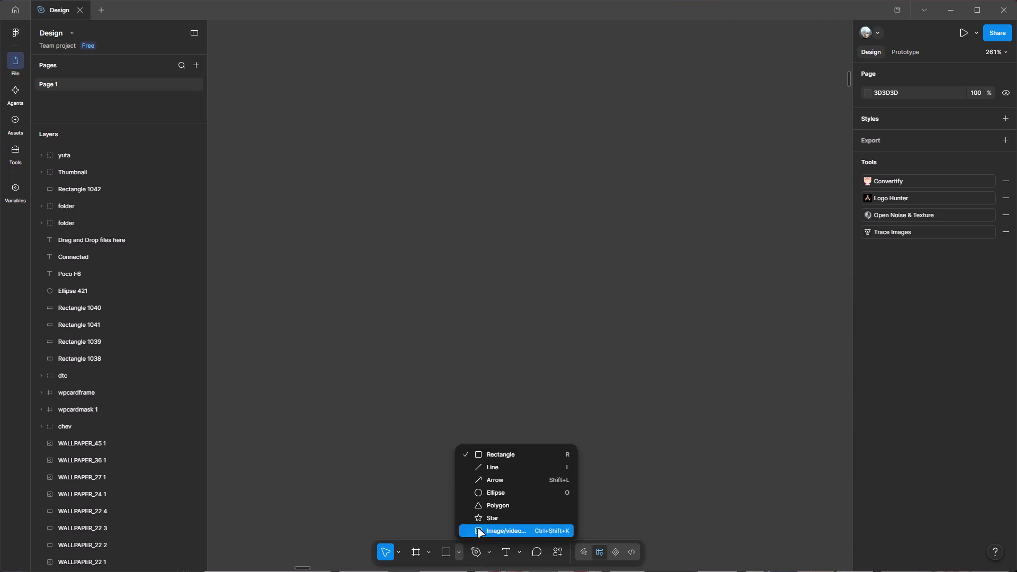
pyautogui.click(398, 327)
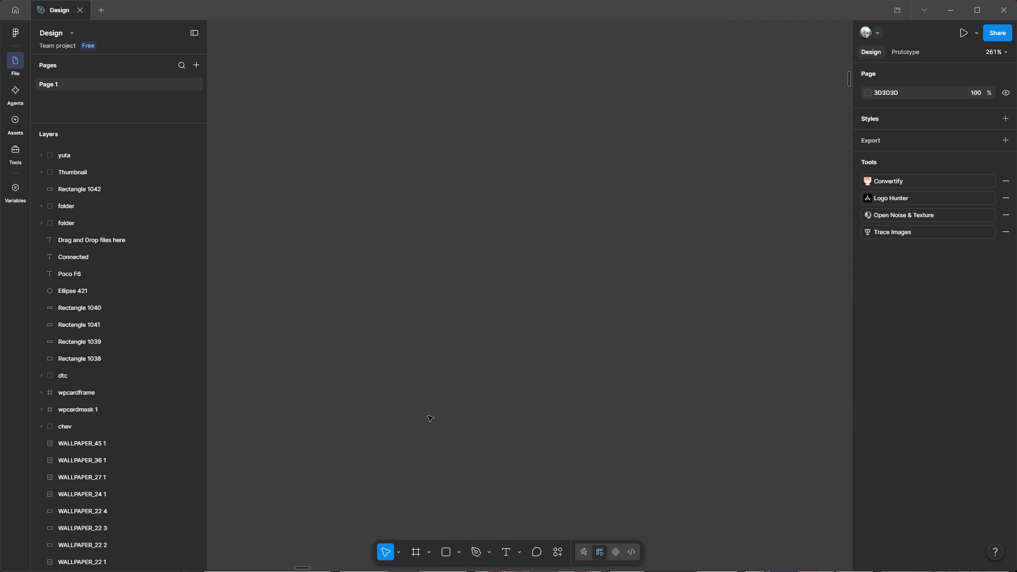
pyautogui.click(443, 544)
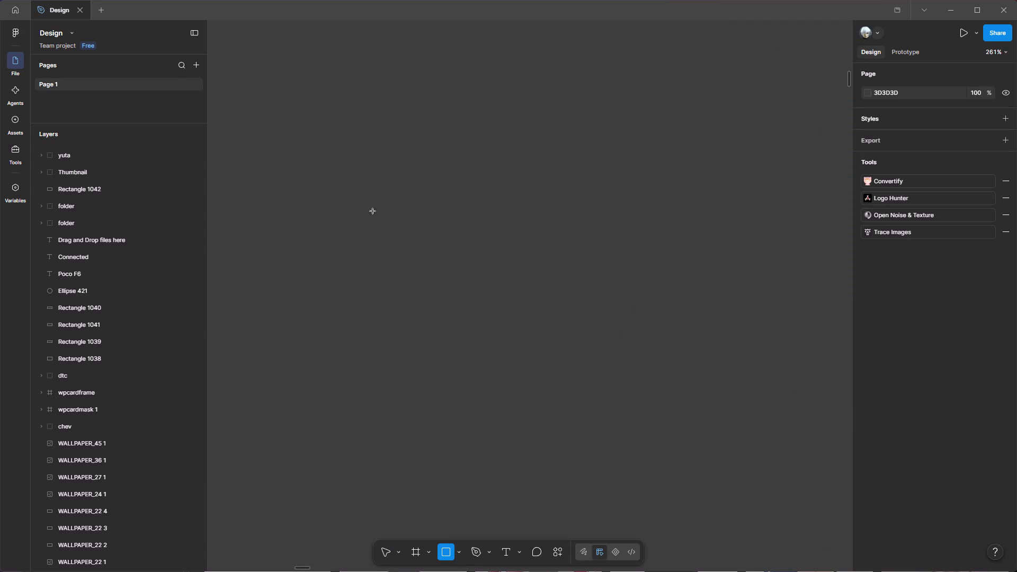
pyautogui.keyDown('ctrl'); pyautogui.scroll(-16, 454, 241); pyautogui.keyUp('ctrl')
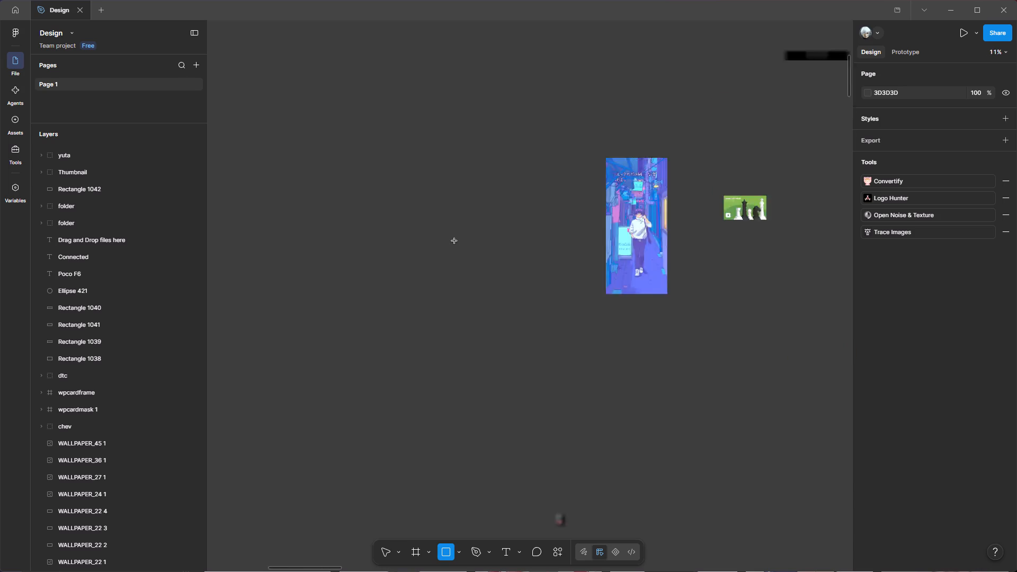
pyautogui.keyDown('ctrl'); pyautogui.scroll(20, 454, 241); pyautogui.keyUp('ctrl')
pyautogui.keyDown('ctrl'); pyautogui.scroll(3, 454, 241); pyautogui.keyUp('ctrl')
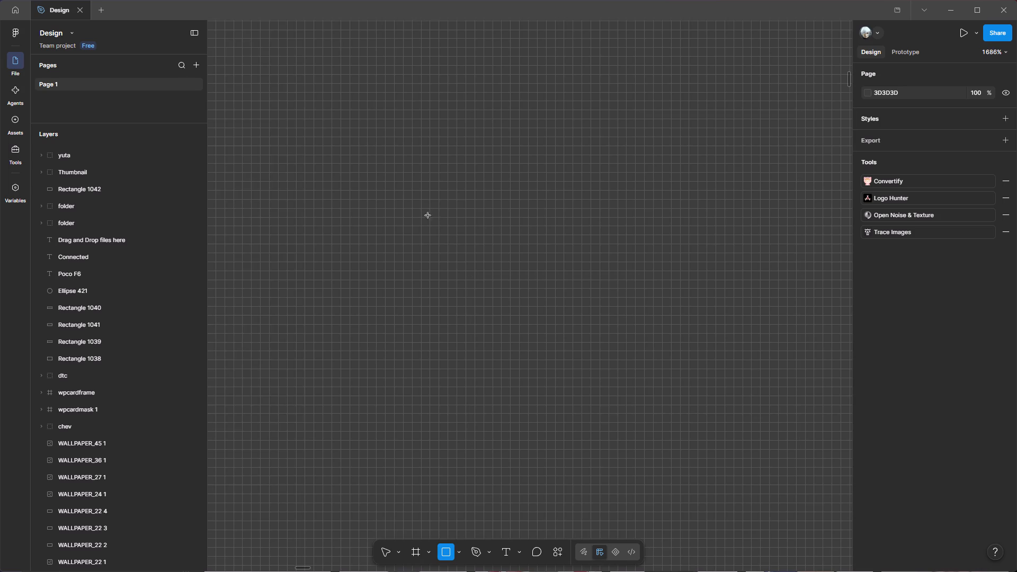
pyautogui.keyDown('ctrl'); pyautogui.scroll(-11, 429, 213); pyautogui.keyUp('ctrl')
pyautogui.click(429, 213)
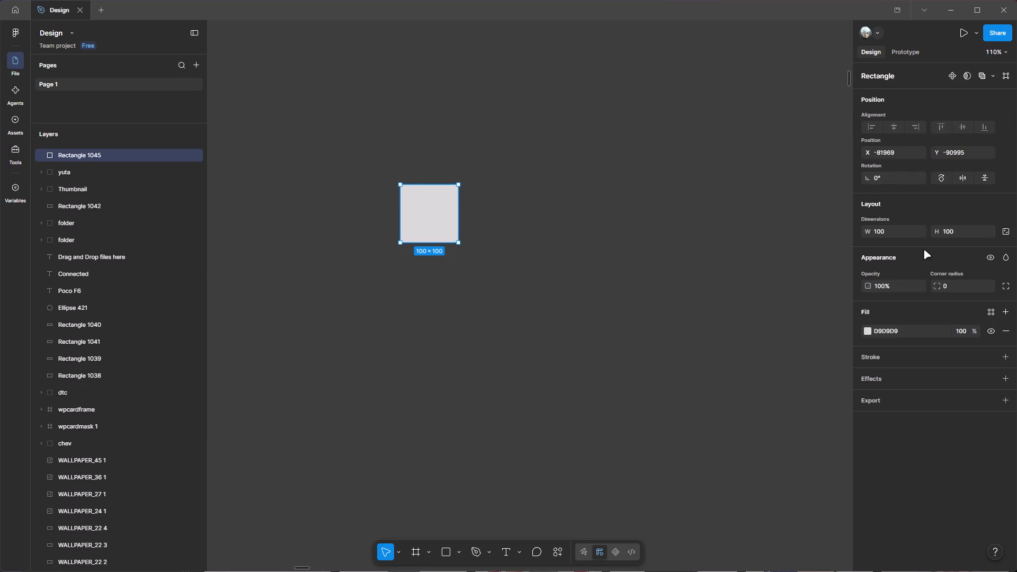
# Lock the new rectangle's aspect ratio and set its width to 512.
pyautogui.click(1009, 231)
pyautogui.click(888, 231)
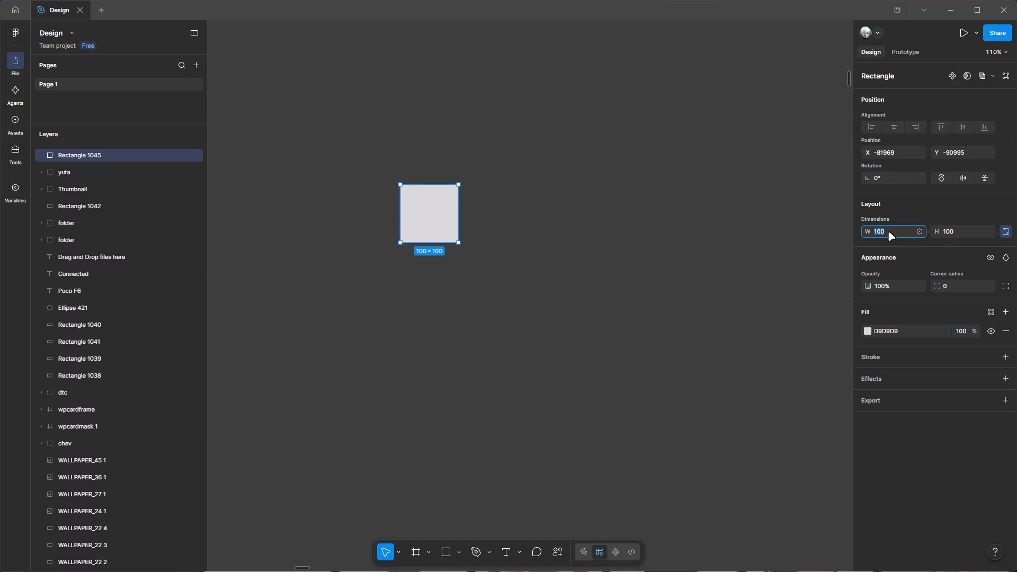
pyautogui.press('BackSpace')
pyautogui.write('512')
pyautogui.press('Return')
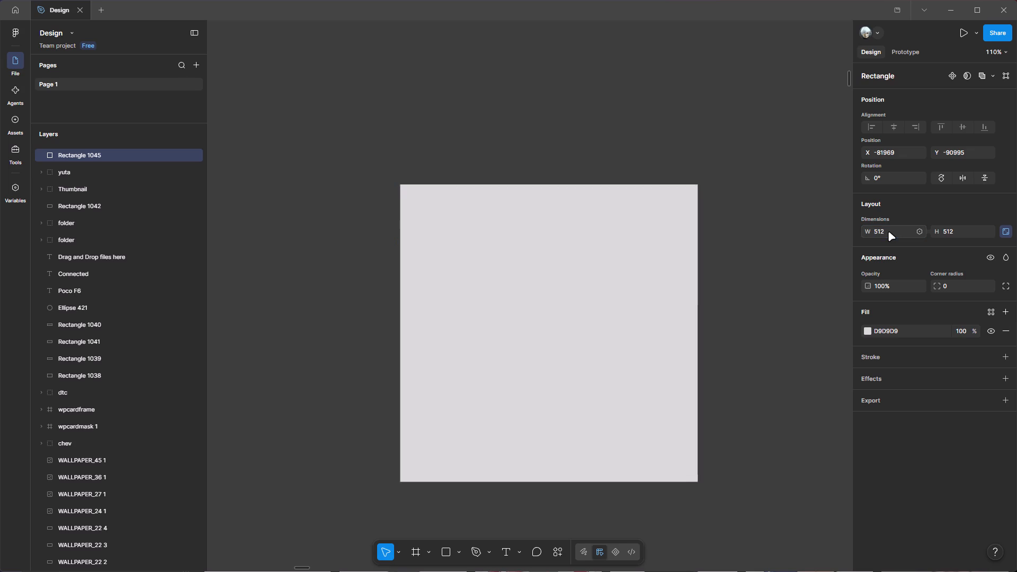
# Change the 512 × 512 square's fill to the dark navy colour 1D1D26.
pyautogui.press('space')
pyautogui.press('space')
pyautogui.press('space')
pyautogui.press('space')
pyautogui.press('space')
pyautogui.press('space')
pyautogui.press('space')
pyautogui.press('space')
pyautogui.press('space')
pyautogui.press('space')
pyautogui.press('space')
pyautogui.press('space')
pyautogui.press('space')
pyautogui.press('space')
pyautogui.press('space')
pyautogui.press('space')
pyautogui.press('space')
pyautogui.press('space')
pyautogui.press('space')
pyautogui.press('space')
pyautogui.moveTo(736, 262); pyautogui.dragTo(675, 247)
pyautogui.keyDown('ctrl'); pyautogui.scroll(-1, 565, 266); pyautogui.keyUp('ctrl')
pyautogui.press('space')
pyautogui.press('space')
pyautogui.press('space')
pyautogui.press('space')
pyautogui.press('space')
pyautogui.press('space')
pyautogui.press('space')
pyautogui.press('space')
pyautogui.press('space')
pyautogui.press('space')
pyautogui.press('space')
pyautogui.press('space')
pyautogui.press('space')
pyautogui.press('space')
pyautogui.press('space')
pyautogui.press('space')
pyautogui.press('space')
pyautogui.press('space')
pyautogui.press('space')
pyautogui.press('space')
pyautogui.moveTo(646, 266); pyautogui.dragTo(647, 272)
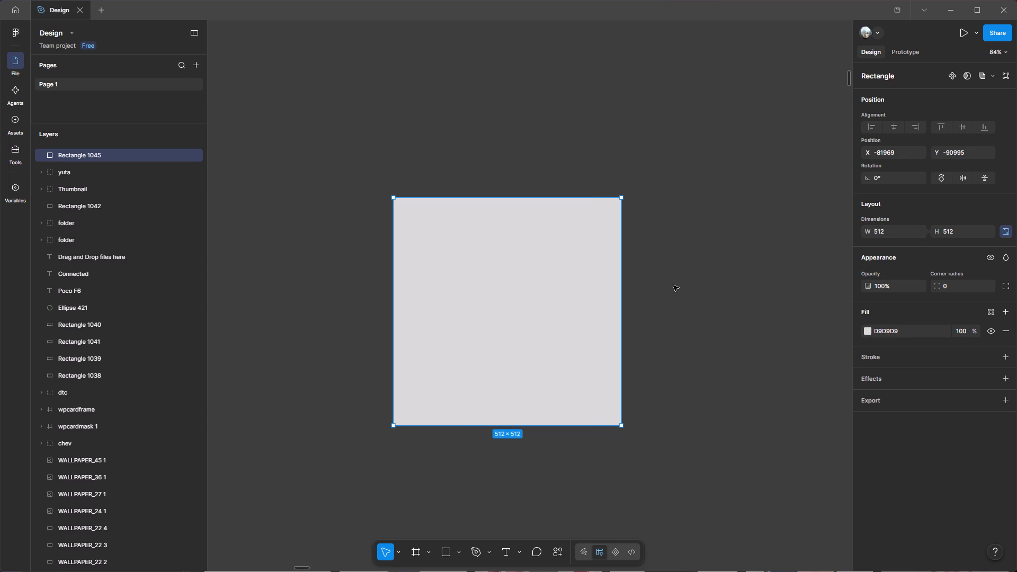
pyautogui.click(689, 301)
pyautogui.click(480, 297)
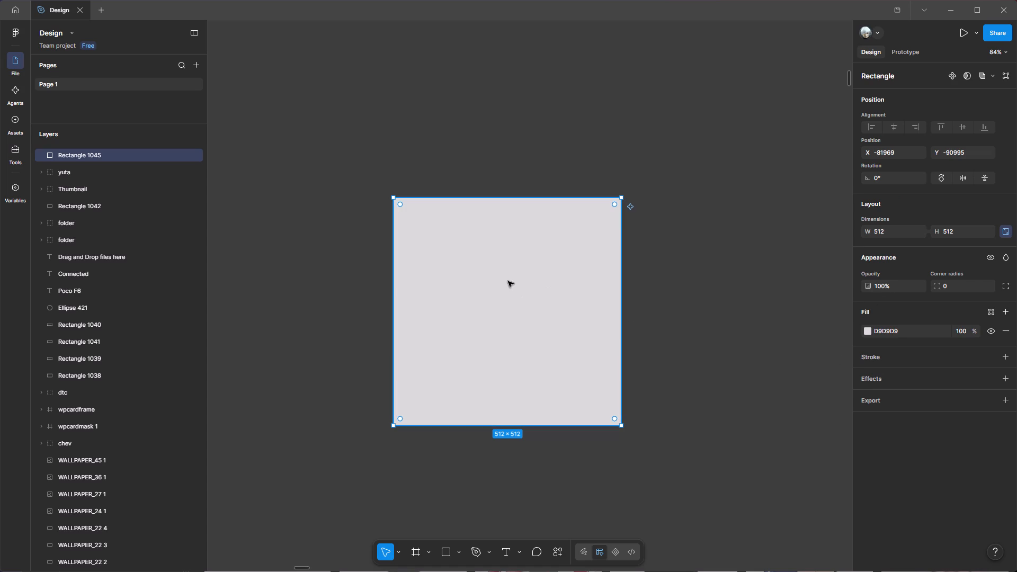
pyautogui.click(862, 332)
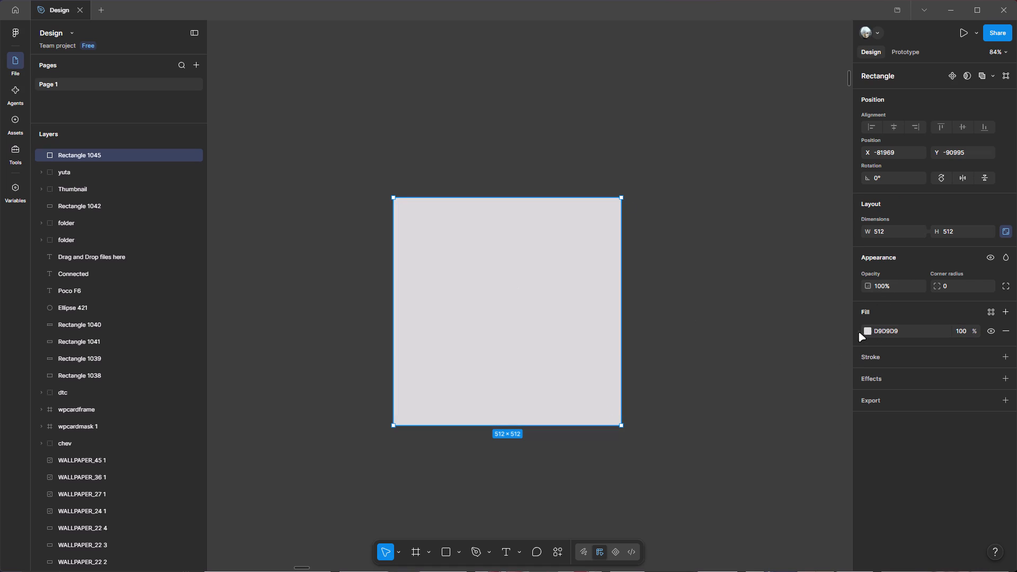
pyautogui.click(867, 330)
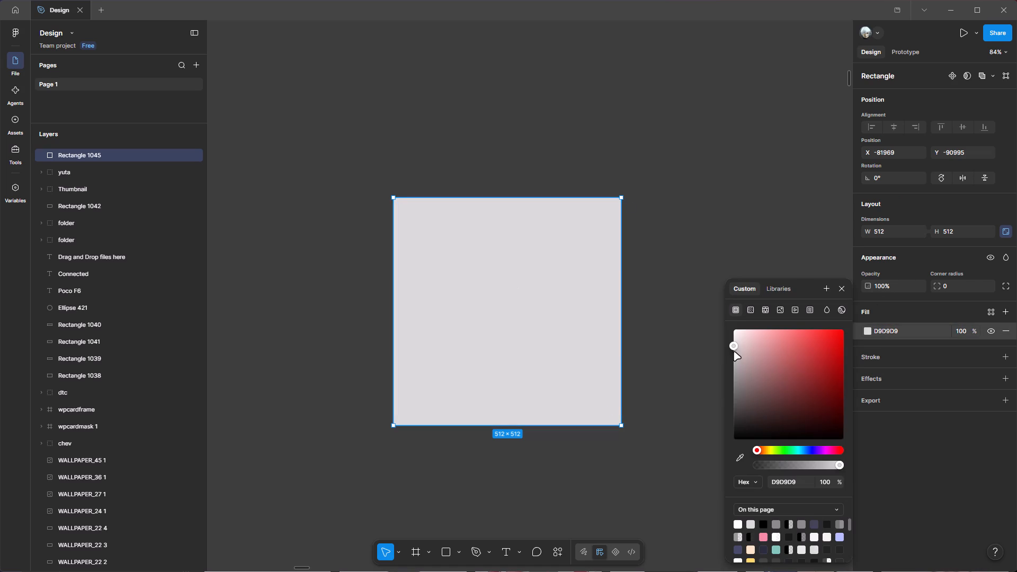
pyautogui.click(813, 450)
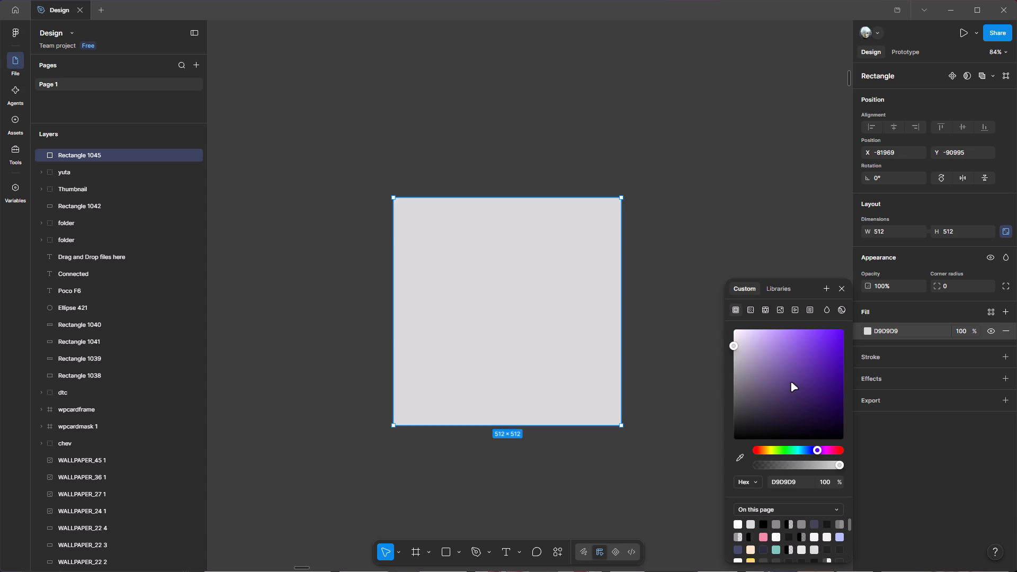
pyautogui.click(808, 451)
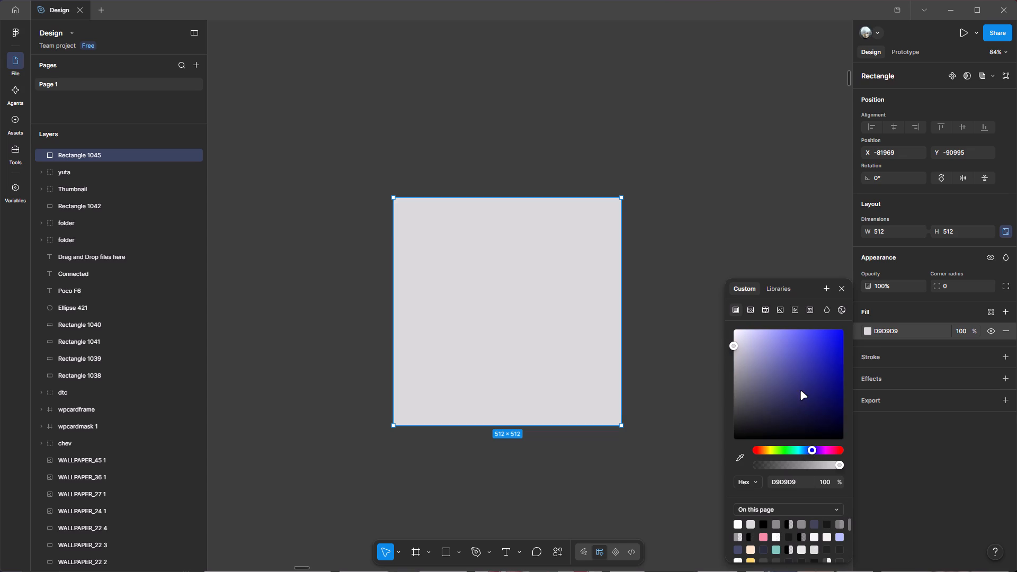
pyautogui.moveTo(800, 390); pyautogui.dragTo(752, 421)
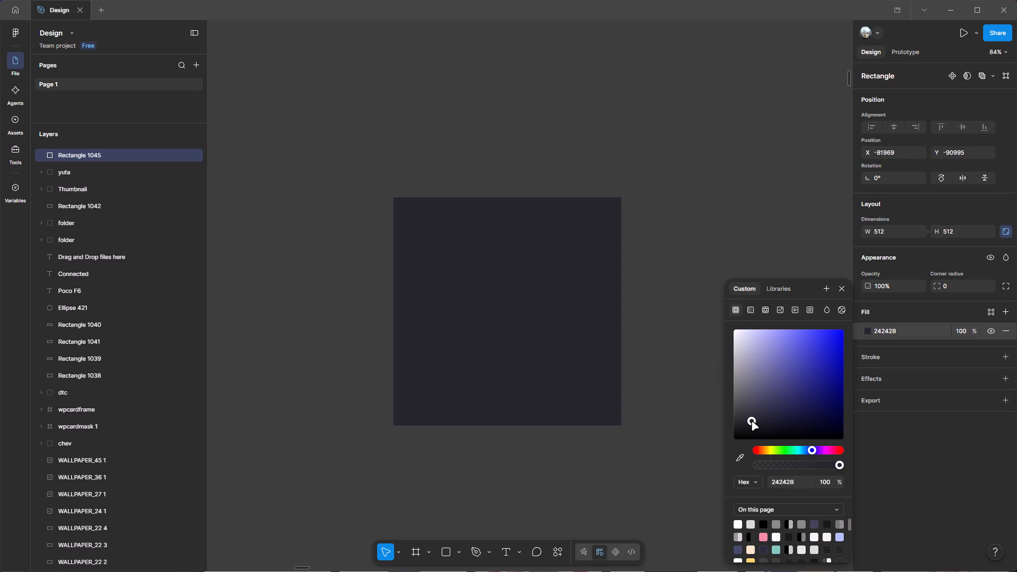
pyautogui.moveTo(752, 421); pyautogui.dragTo(759, 423)
pyautogui.click(679, 327)
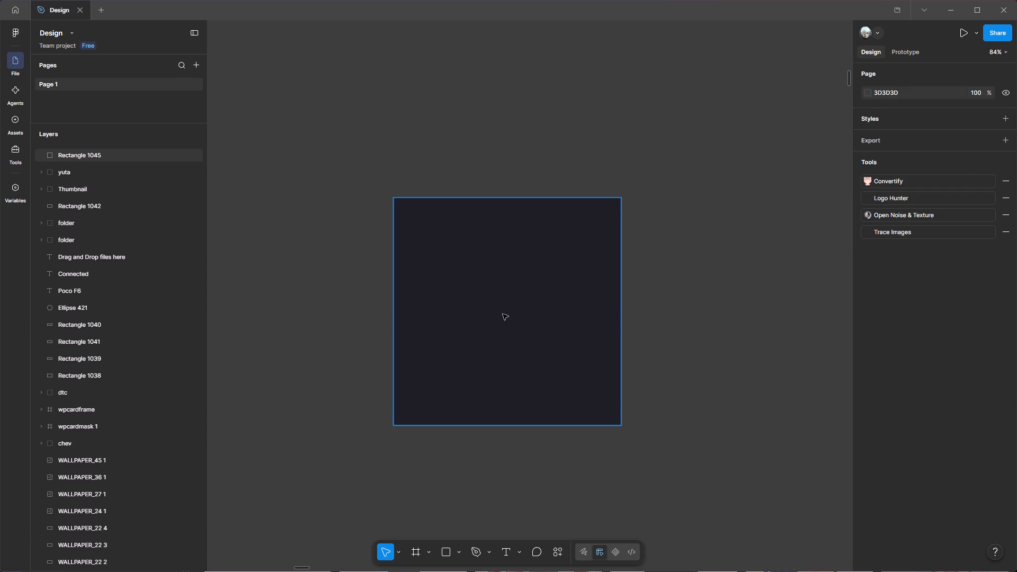
# Duplicate the dark square in place and set the copy's corner radius to 85.
pyautogui.click(502, 313)
pyautogui.hotkey('ctrl', 'd')
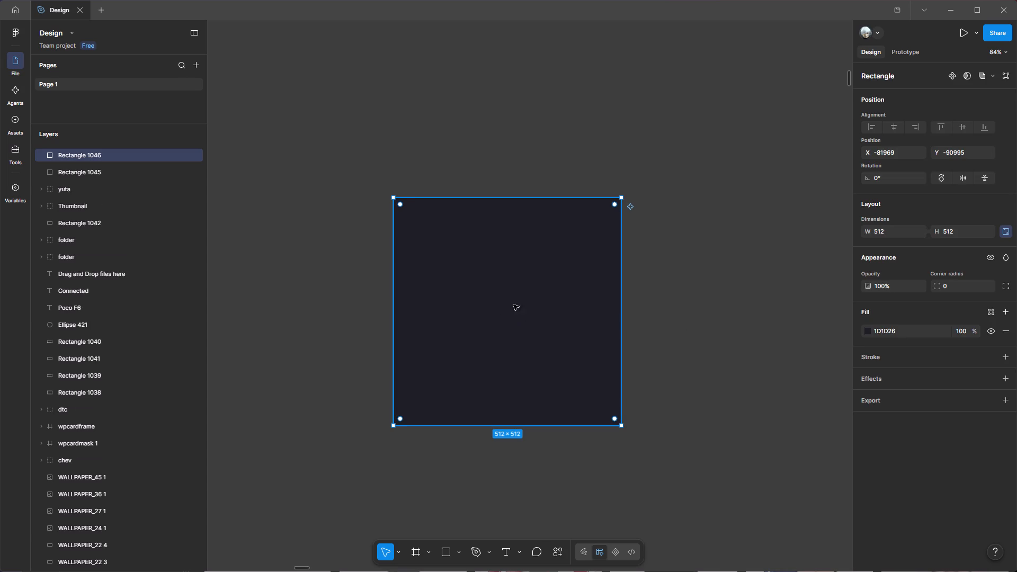
pyautogui.click(953, 287)
pyautogui.press('BackSpace')
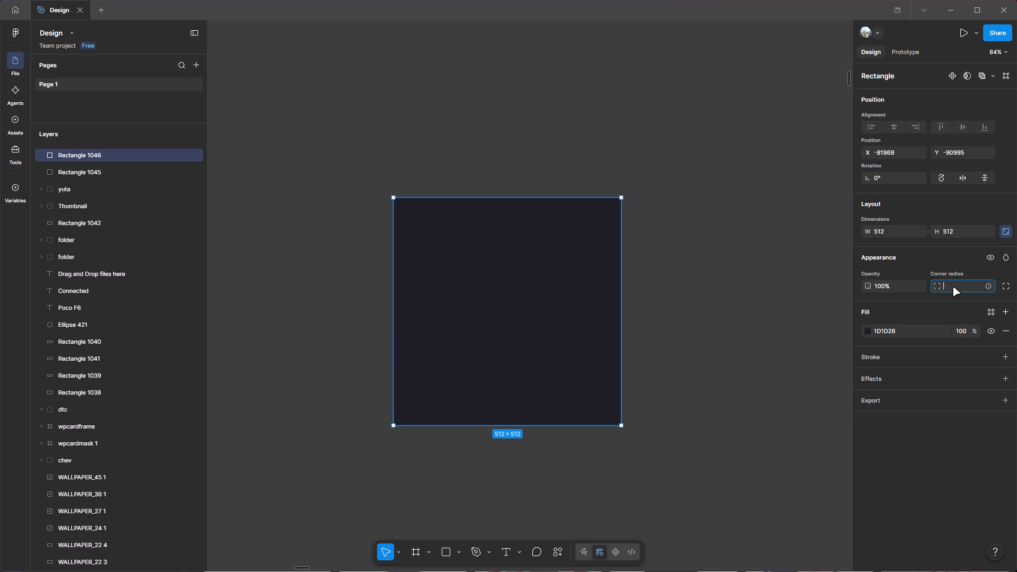
pyautogui.write('85')
pyautogui.press('Return')
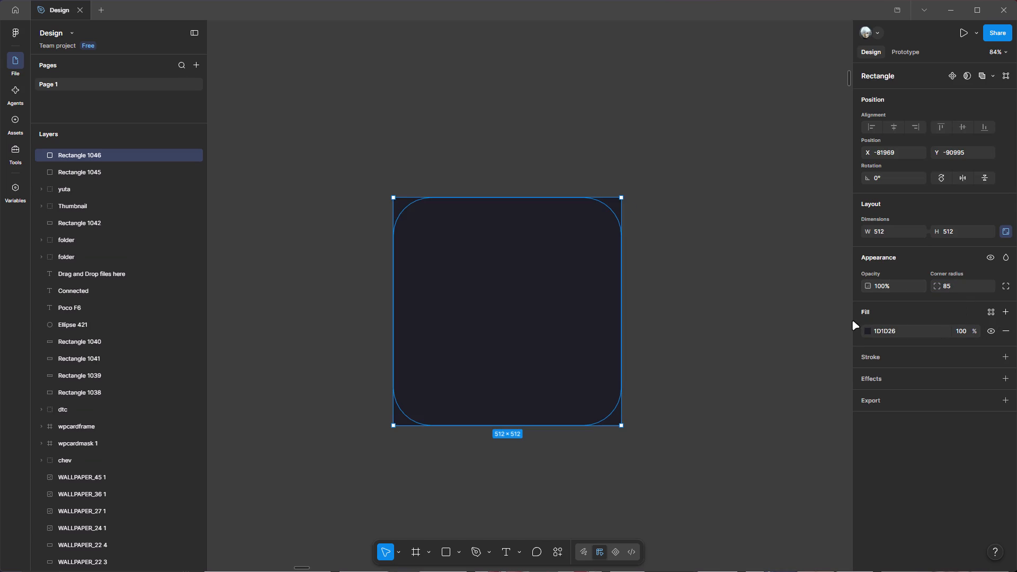
pyautogui.click(866, 330)
pyautogui.click(705, 194)
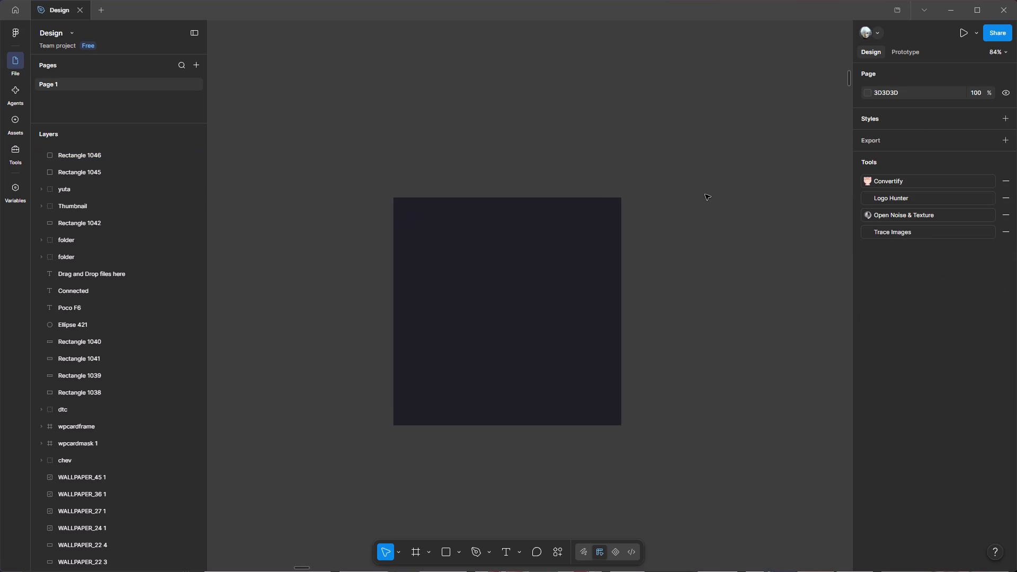
pyautogui.click(559, 259)
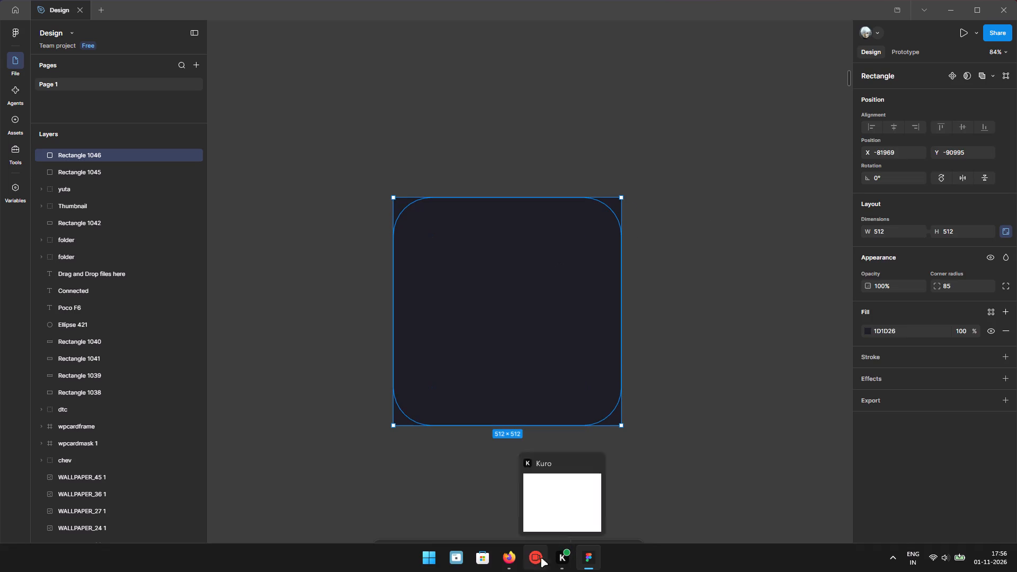
# Switch to Firefox, open a new tab and close the Kuro Screen Recording Limits tab.
pyautogui.click(506, 561)
pyautogui.click(246, 19)
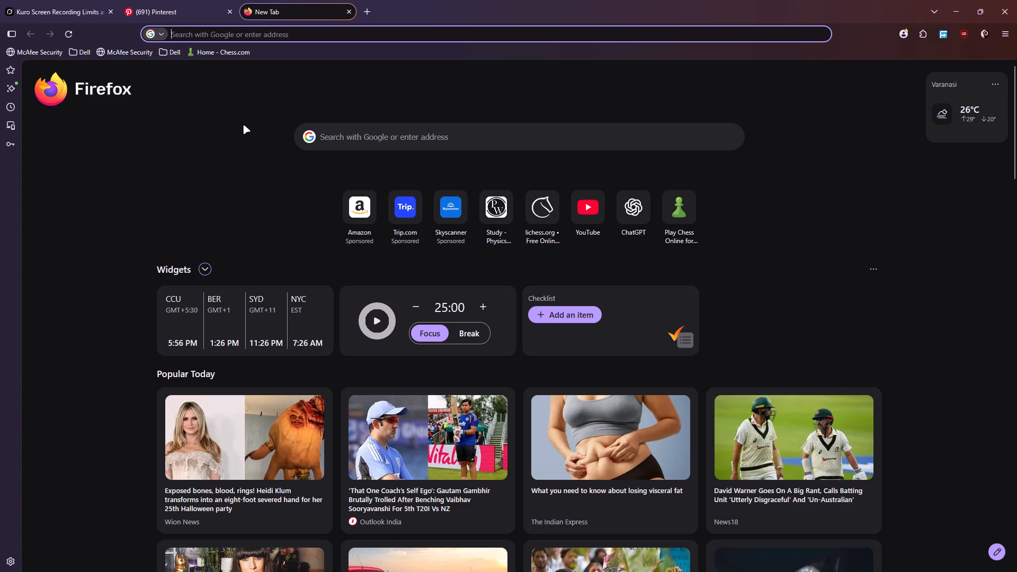
pyautogui.click(108, 10)
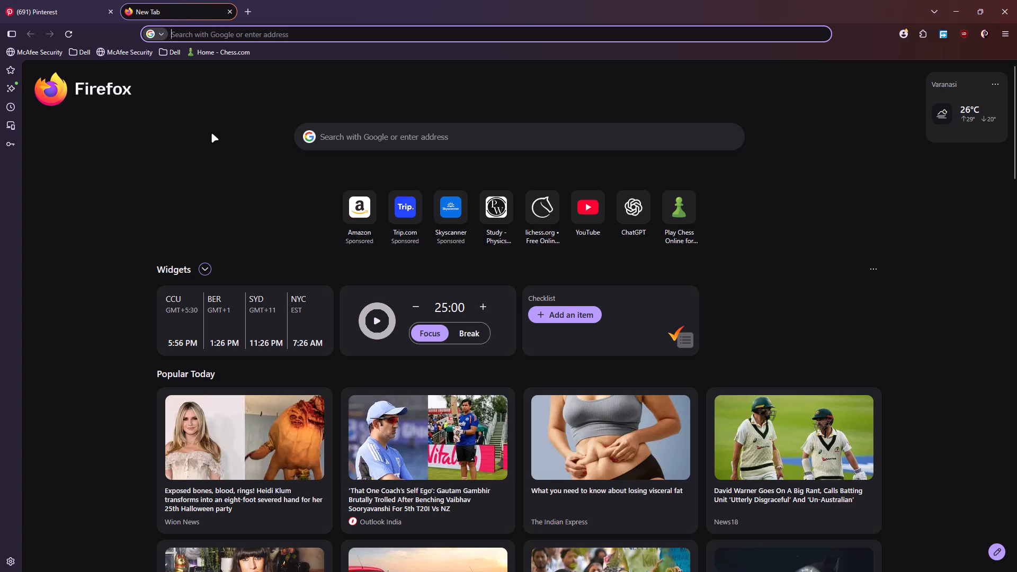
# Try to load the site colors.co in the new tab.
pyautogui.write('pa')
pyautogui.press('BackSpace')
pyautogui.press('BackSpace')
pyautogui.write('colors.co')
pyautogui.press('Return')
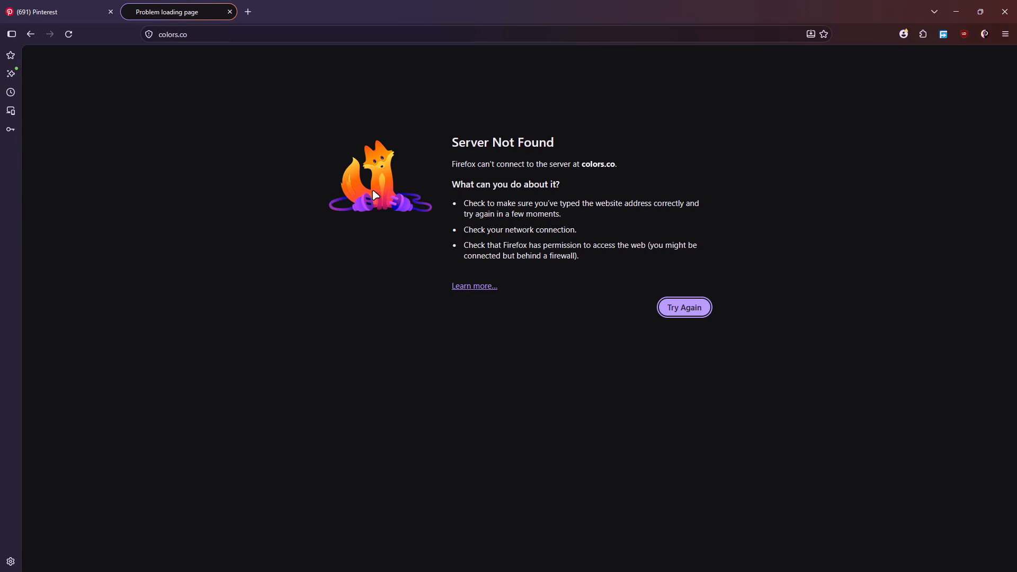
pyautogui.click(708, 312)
# Search Google for "colors" and open the Coolors palette generator homepage from the results.
pyautogui.click(222, 38)
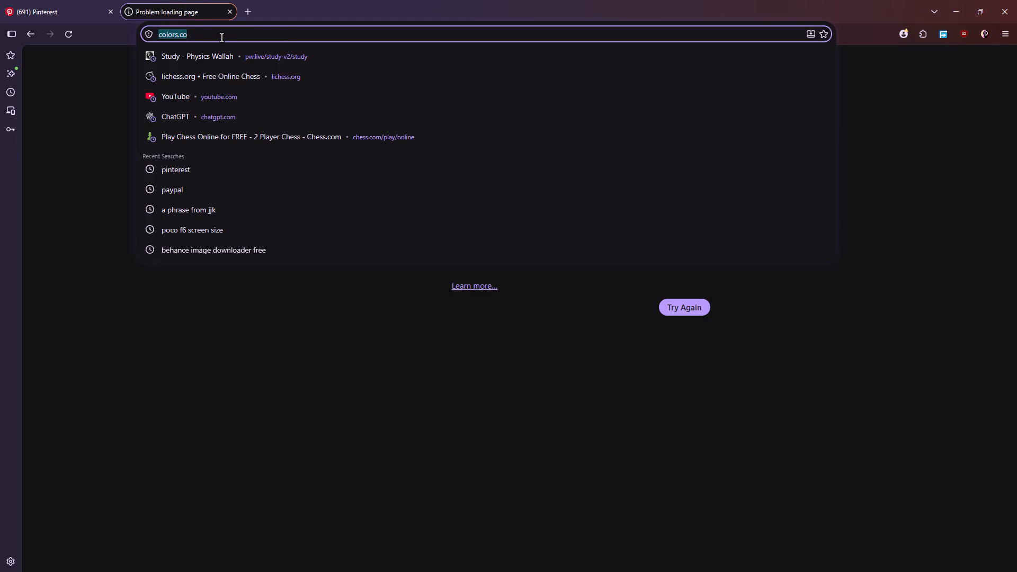
pyautogui.press('BackSpace')
pyautogui.write('colo')
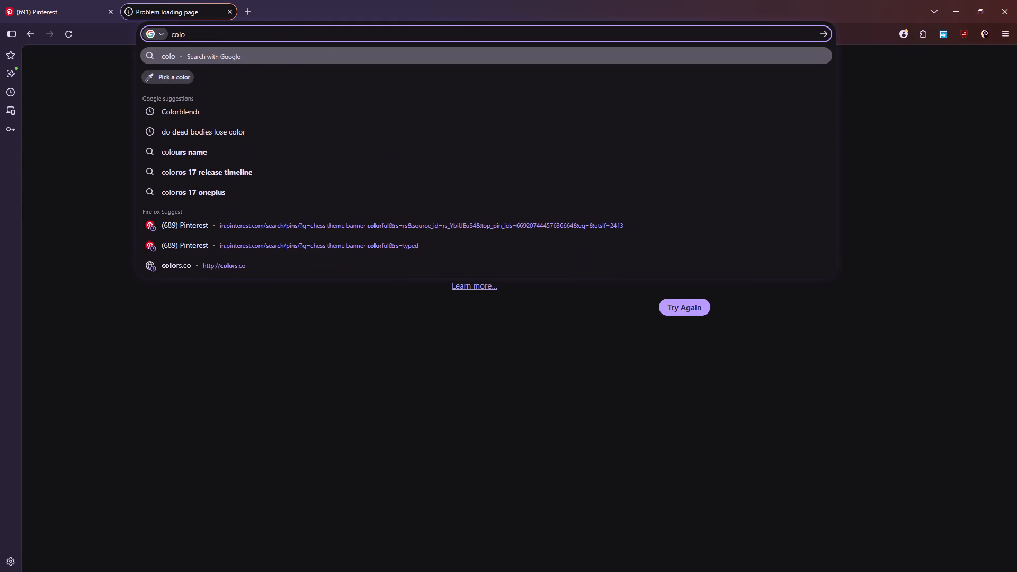
pyautogui.write('rs')
pyautogui.press('Return')
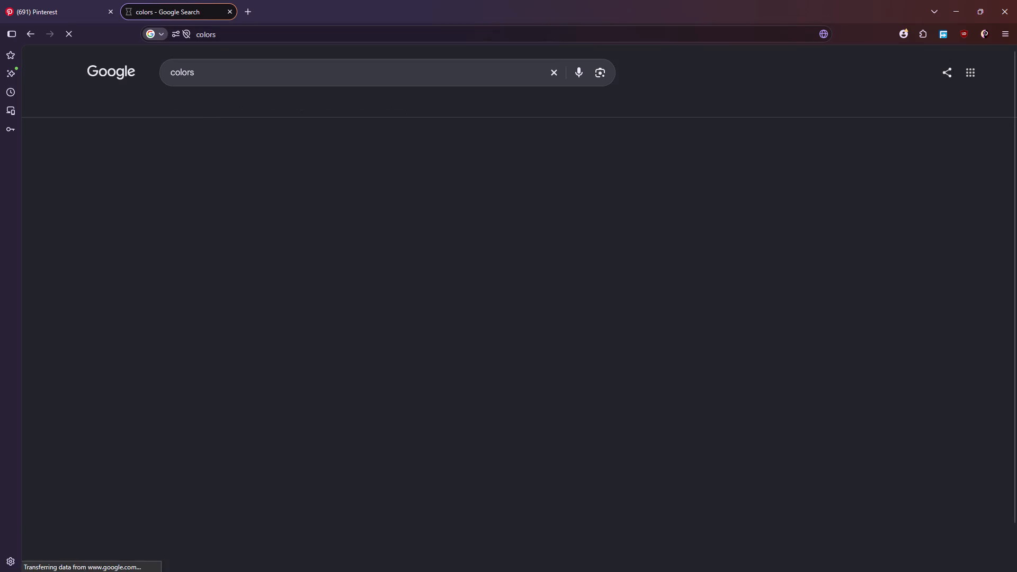
pyautogui.scroll(-4, 249, 325)
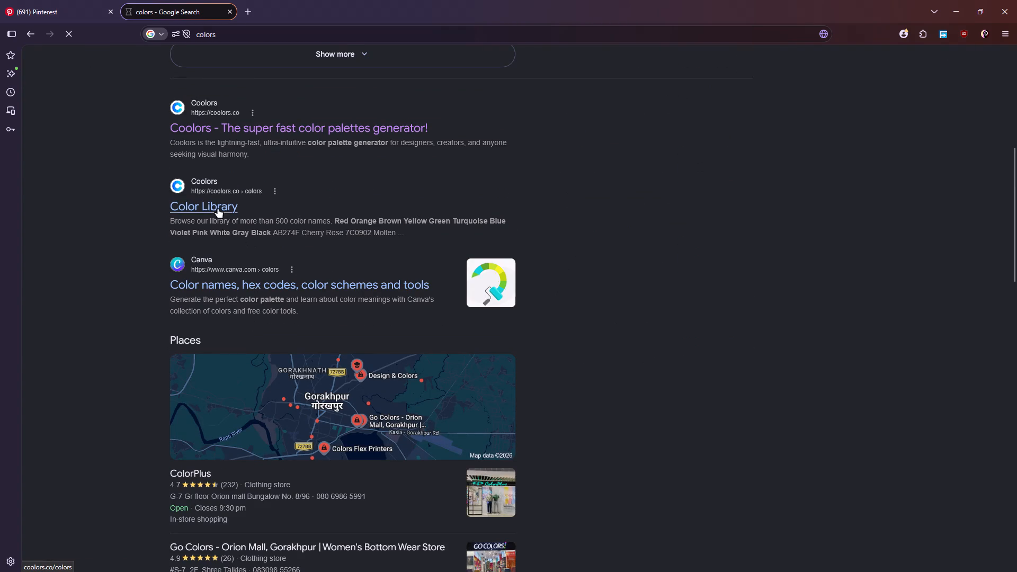
pyautogui.click(237, 126)
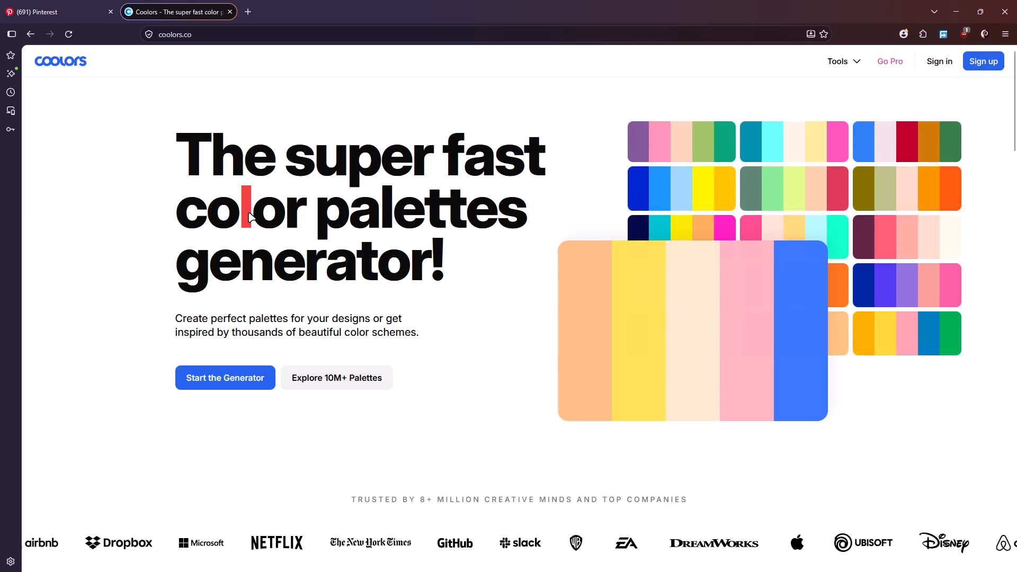
# Open the Coolors collection of ready-made palettes from its homepage.
pyautogui.scroll(-3, 367, 338)
pyautogui.scroll(3, 352, 289)
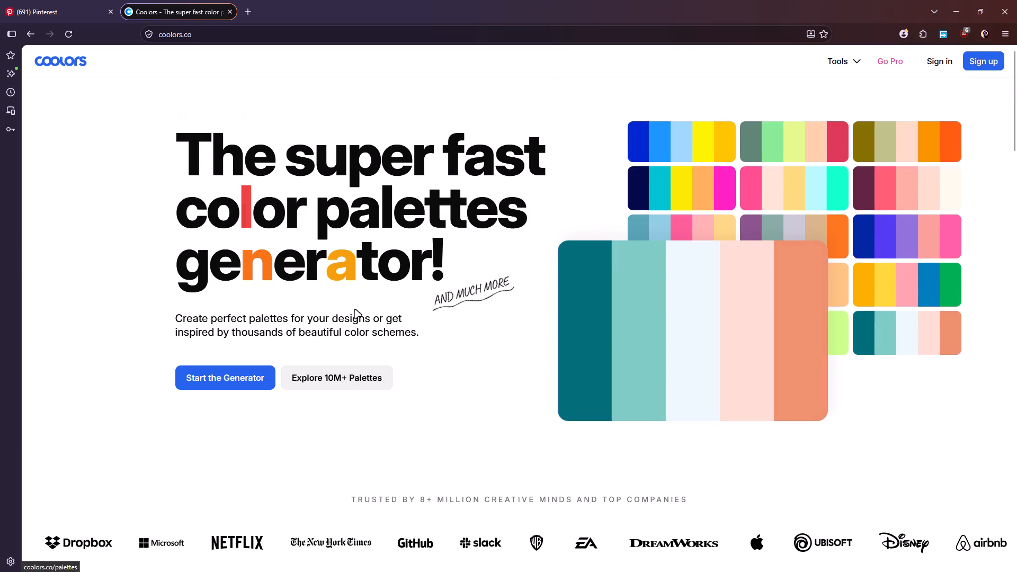
pyautogui.click(329, 384)
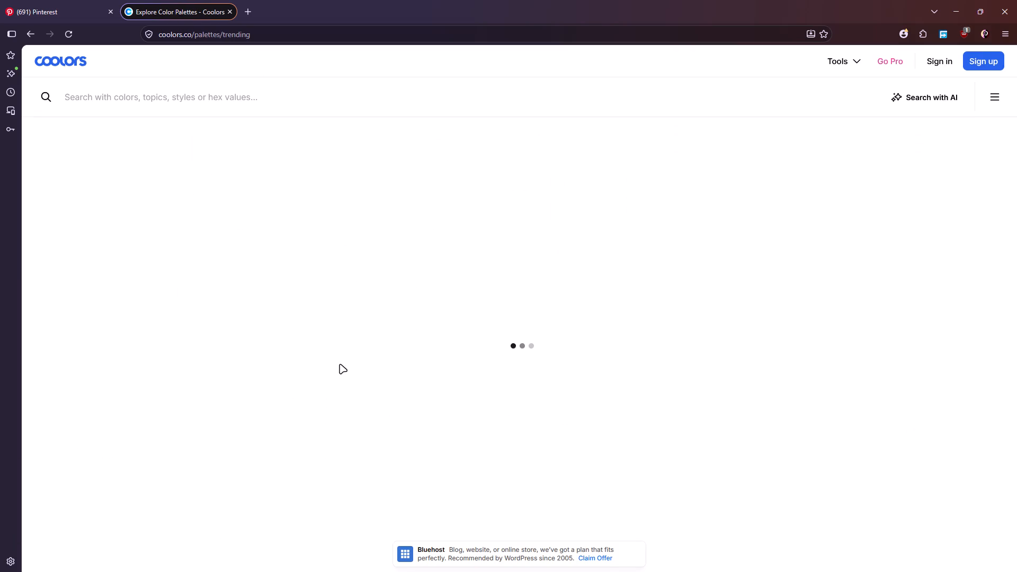
# Find the Twilight Dreams palette among the trending palettes and export it as an image.
pyautogui.scroll(-2, 342, 364)
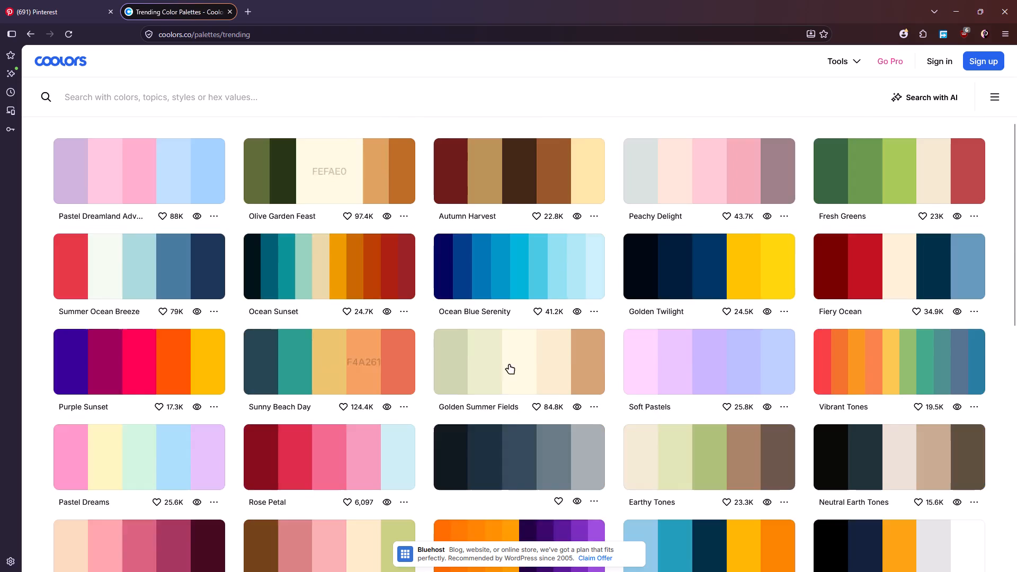
pyautogui.scroll(-3, 603, 370)
pyautogui.scroll(4, 603, 370)
pyautogui.scroll(-2, 825, 379)
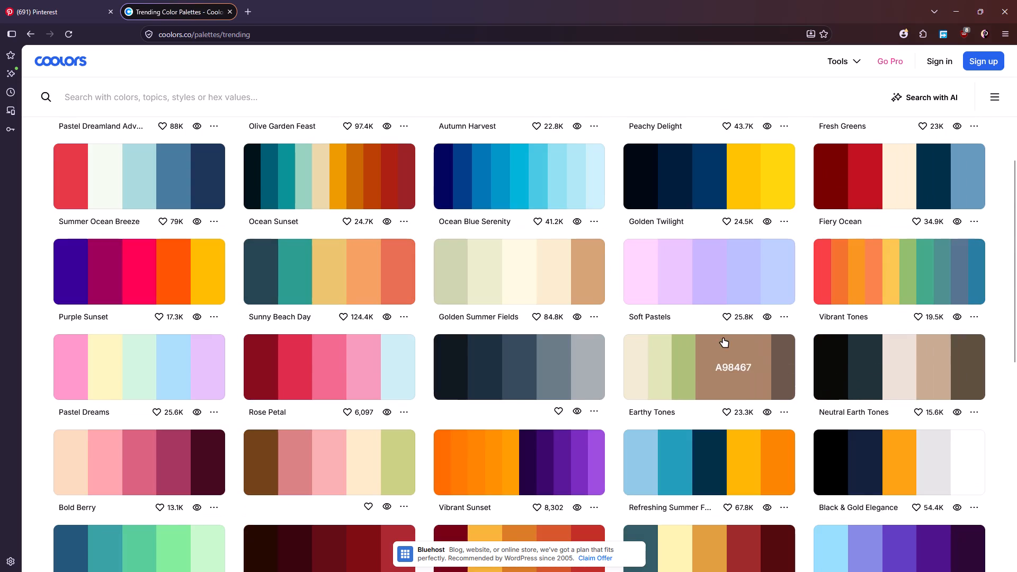
pyautogui.scroll(-1, 721, 350)
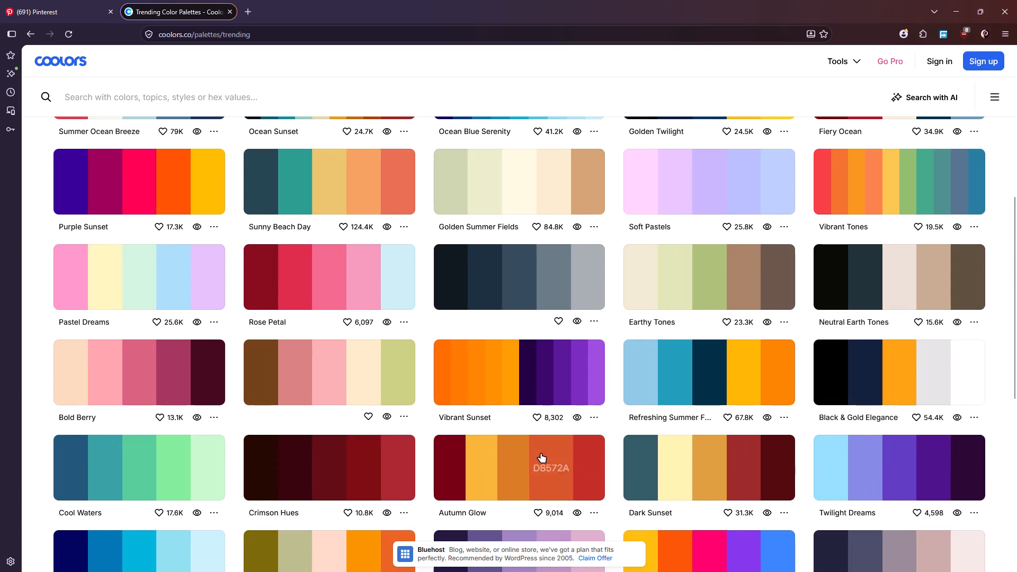
pyautogui.scroll(-2, 541, 453)
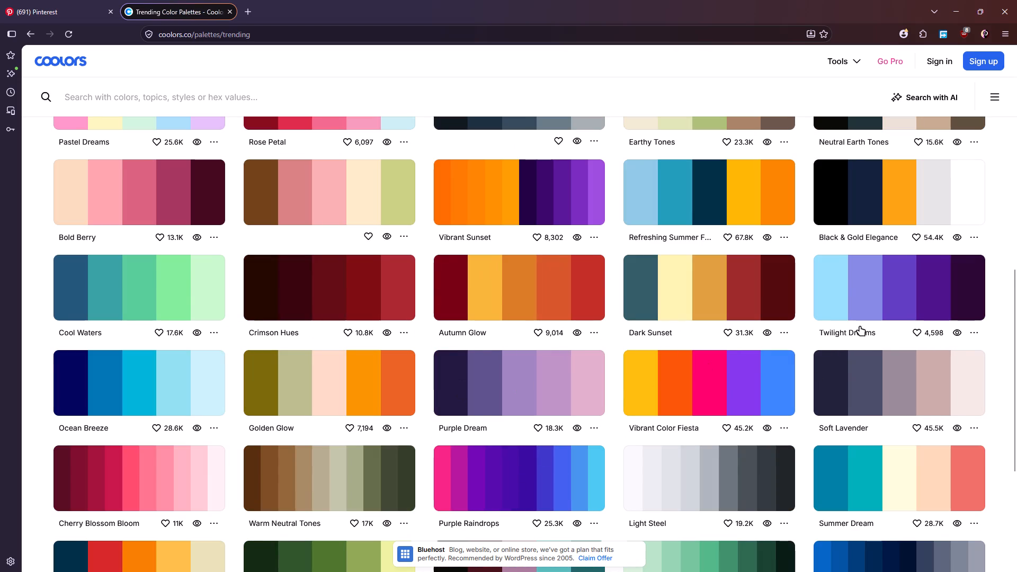
pyautogui.click(972, 330)
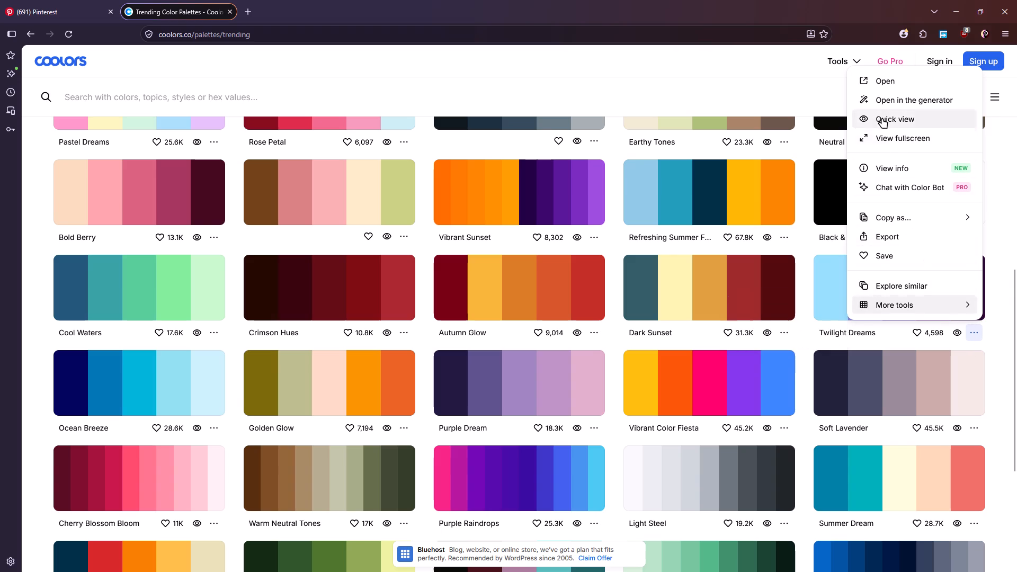
pyautogui.click(912, 236)
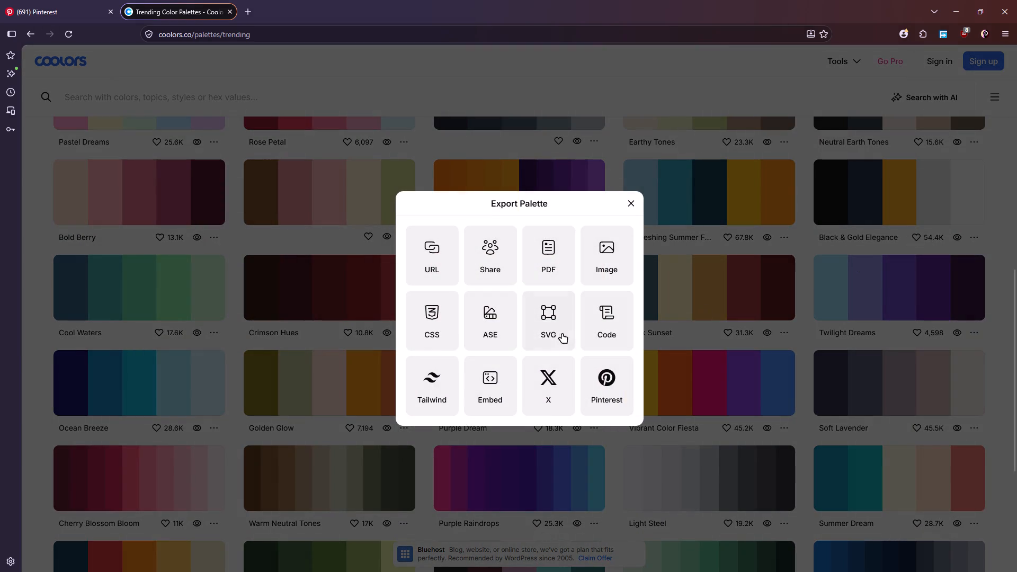
pyautogui.click(617, 256)
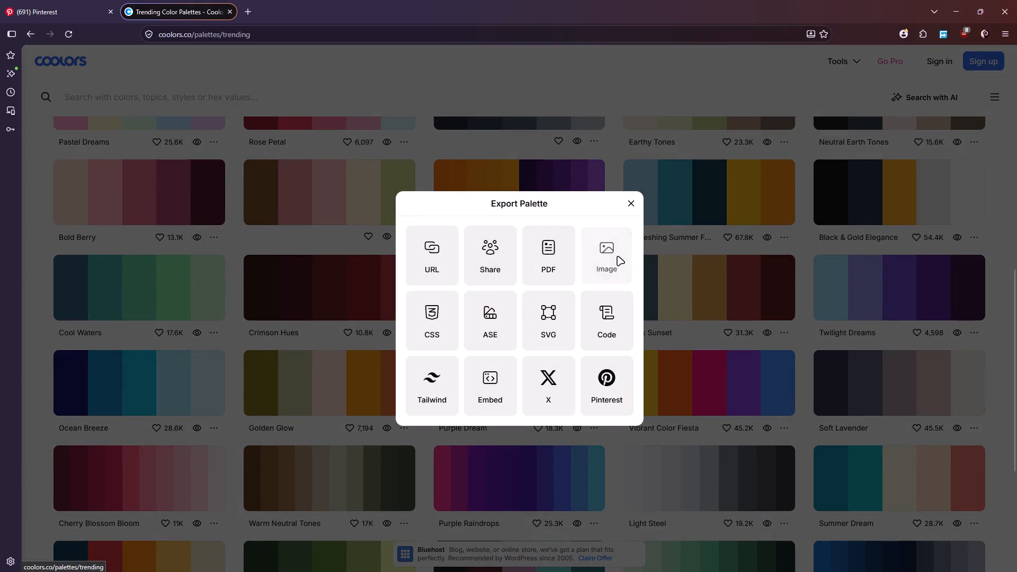
pyautogui.click(478, 395)
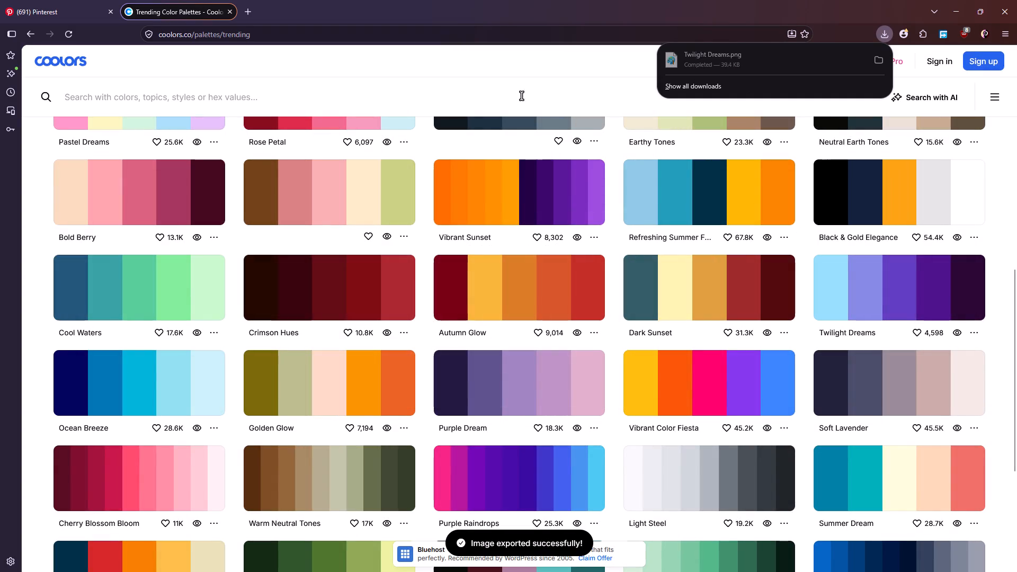
# Find the Purple Raindrops palette among the trending palettes and export it as an image.
pyautogui.click(490, 100)
pyautogui.click(720, 399)
pyautogui.scroll(-3, 455, 388)
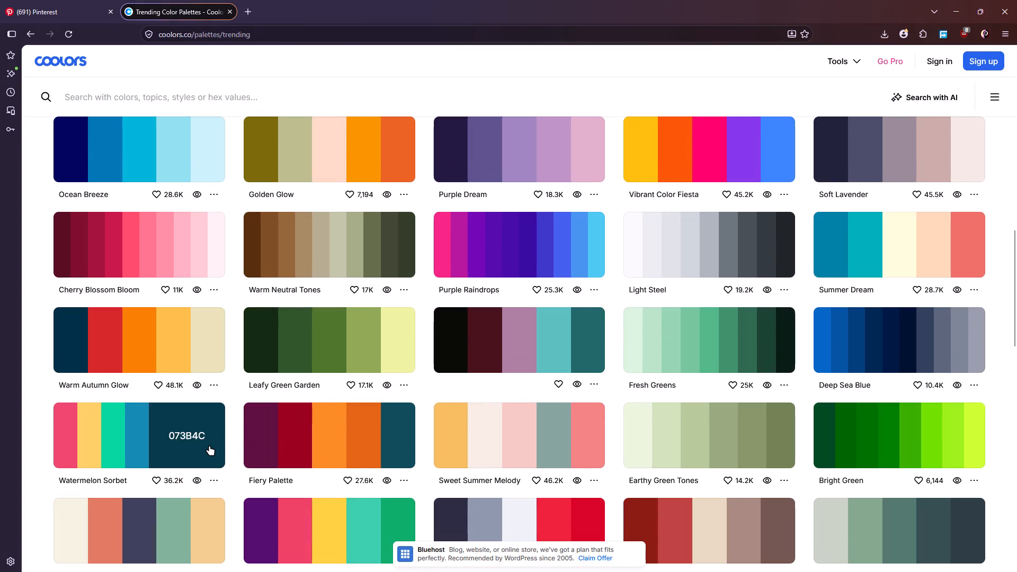
pyautogui.scroll(-3, 222, 423)
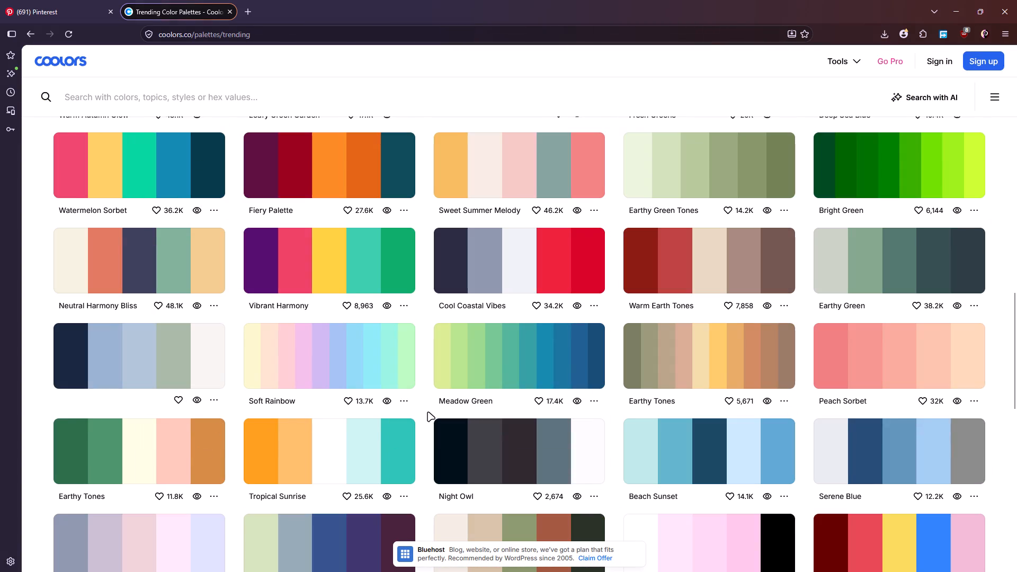
pyautogui.scroll(-3, 427, 412)
pyautogui.scroll(3, 426, 410)
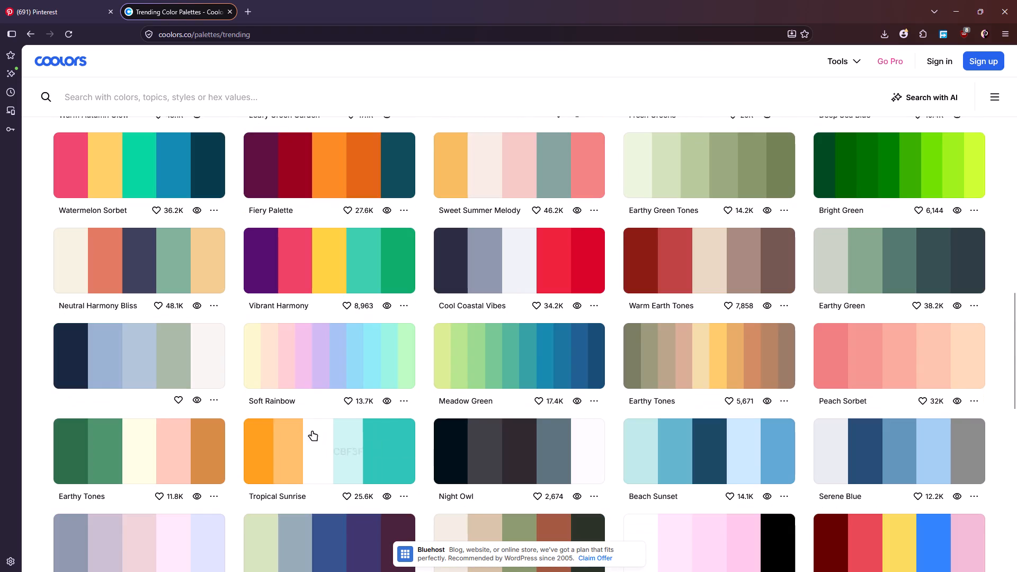
pyautogui.scroll(3, 205, 414)
pyautogui.scroll(-4, 205, 414)
pyautogui.scroll(3, 205, 414)
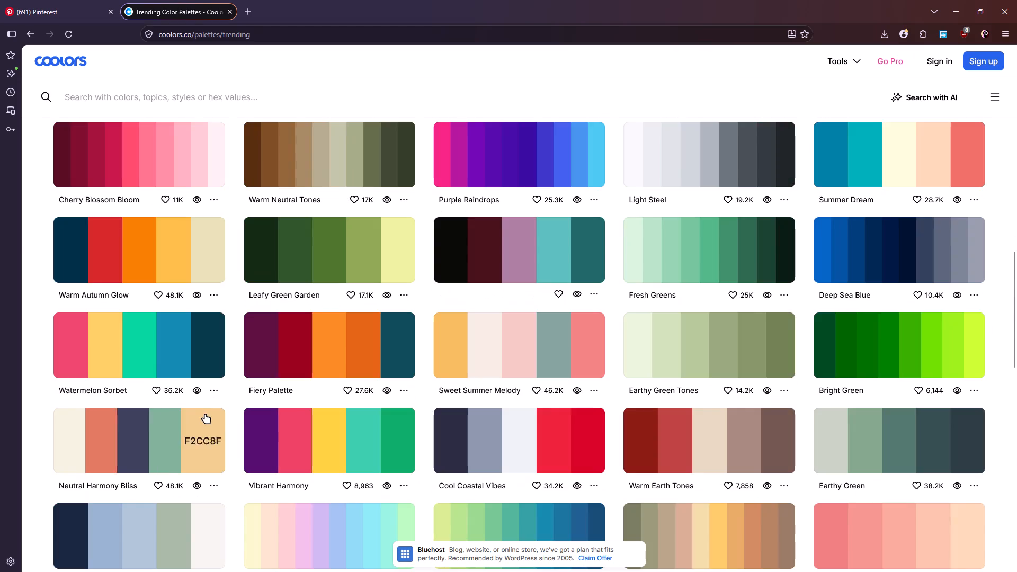
pyautogui.scroll(2, 205, 413)
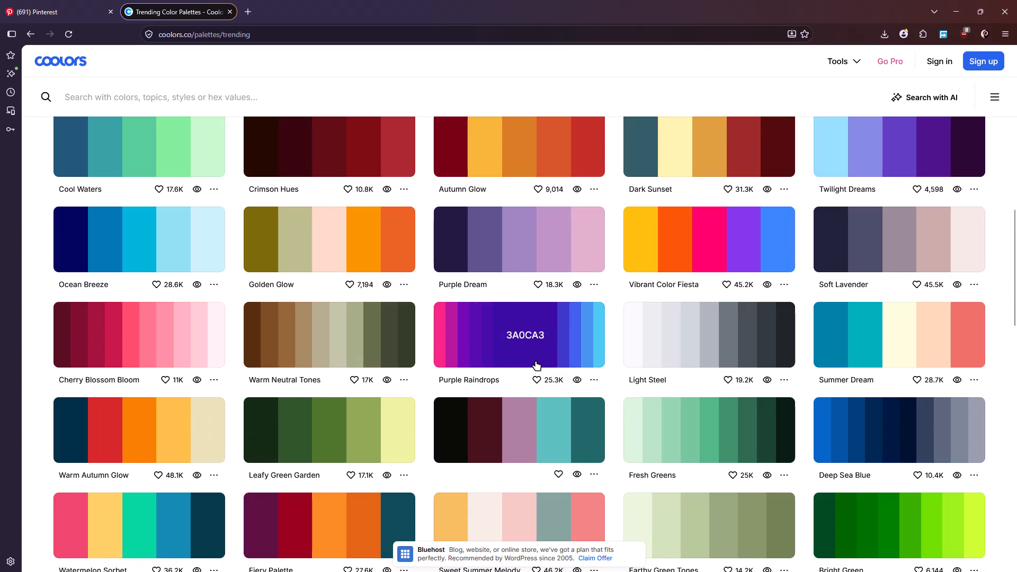
pyautogui.click(592, 379)
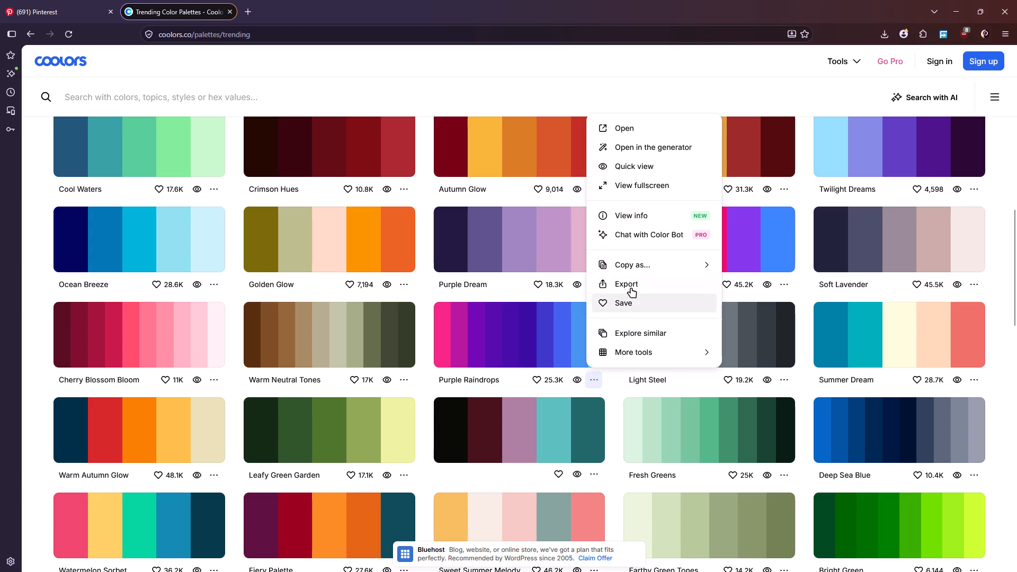
pyautogui.click(638, 292)
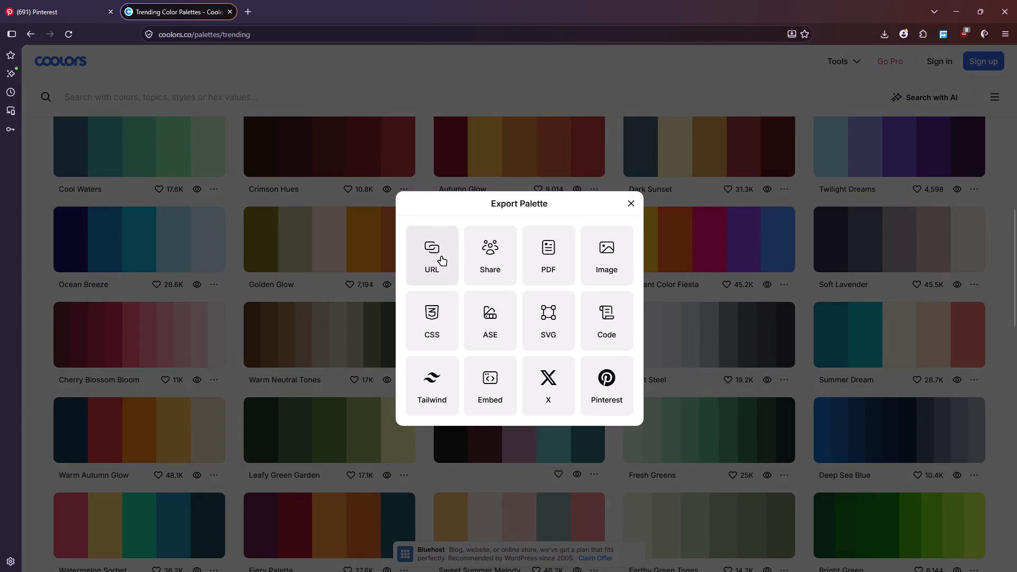
pyautogui.click(604, 259)
pyautogui.click(476, 389)
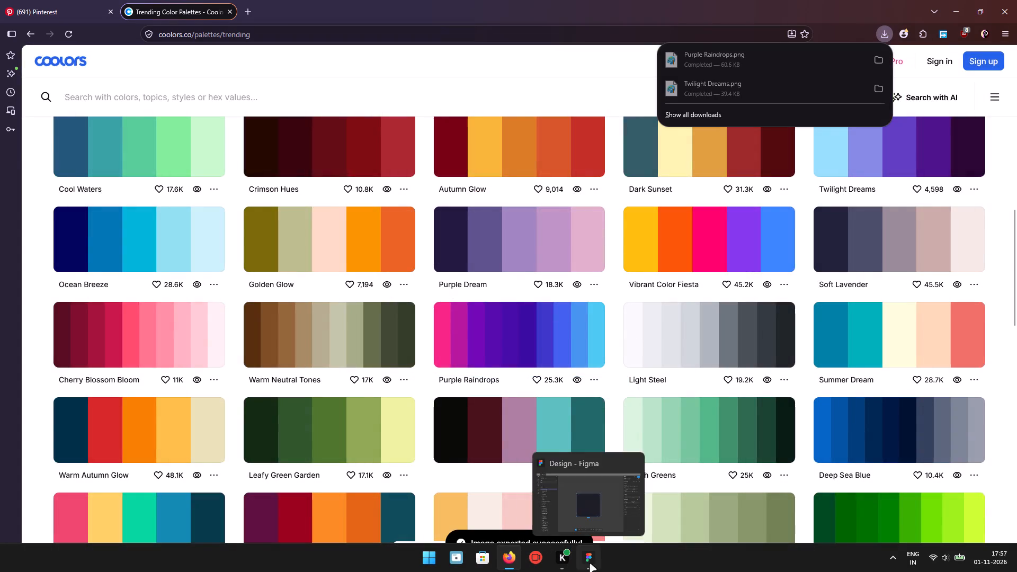
# Switch to Figma and place Purple Raindrops.png from the Downloads folder on the canvas beside the dark rounded square.
pyautogui.click(590, 563)
pyautogui.click(467, 544)
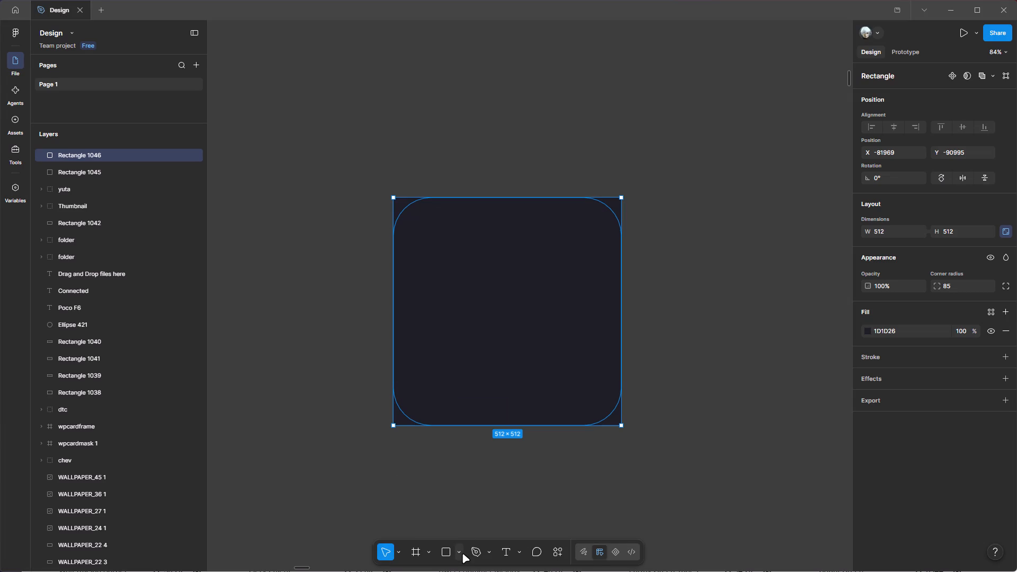
pyautogui.click(462, 553)
pyautogui.click(505, 533)
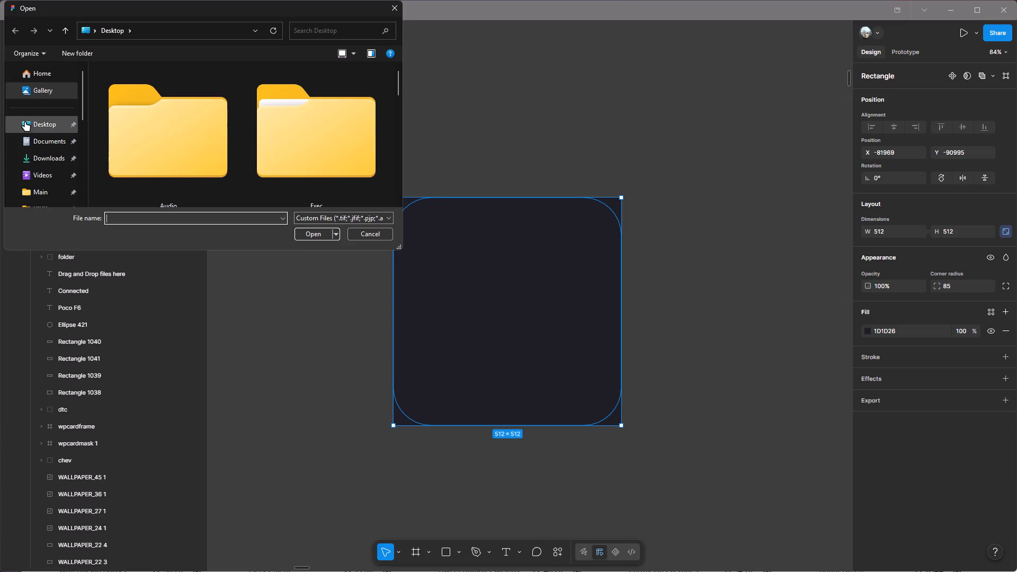
pyautogui.click(50, 162)
pyautogui.click(162, 96)
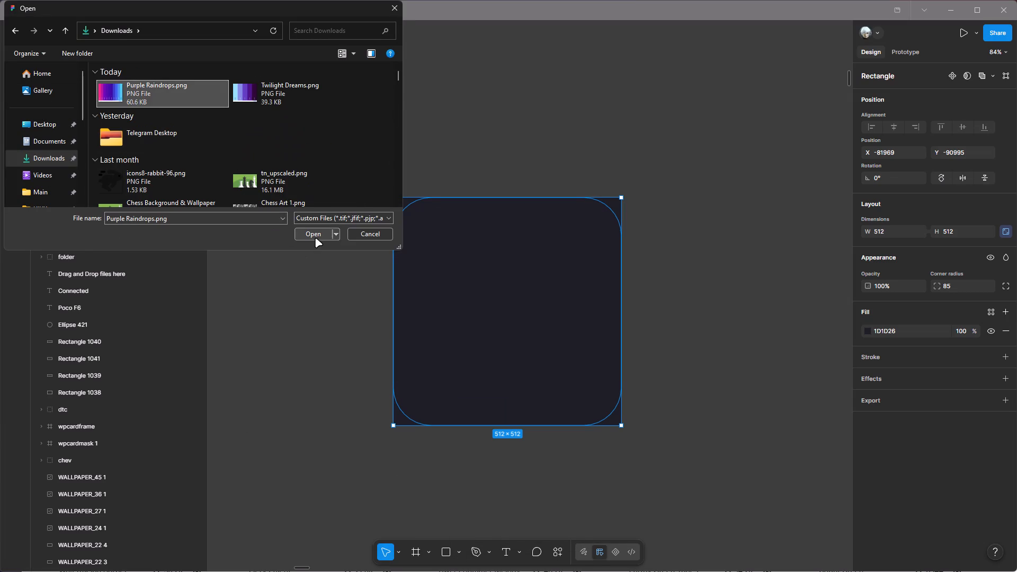
pyautogui.click(308, 233)
pyautogui.click(403, 116)
pyautogui.click(355, 115)
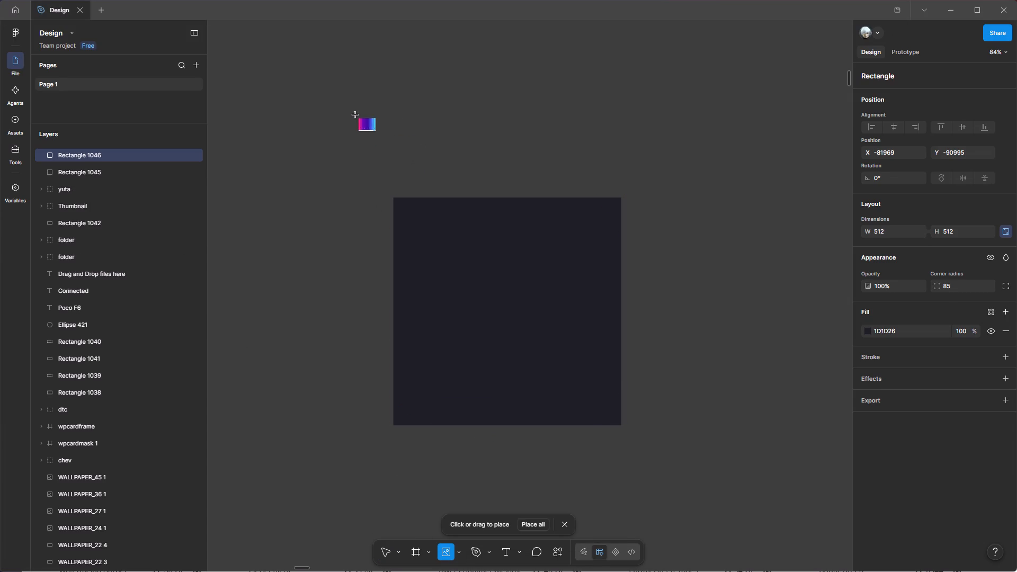
# Scale down only the Purple Raindrops palette image to about 765 × 574 so it sits clear of the rounded square.
pyautogui.scroll(-2, 619, 223)
pyautogui.keyDown('ctrl'); pyautogui.scroll(-4, 657, 294); pyautogui.keyUp('ctrl')
pyautogui.press('space')
pyautogui.press('space')
pyautogui.press('space')
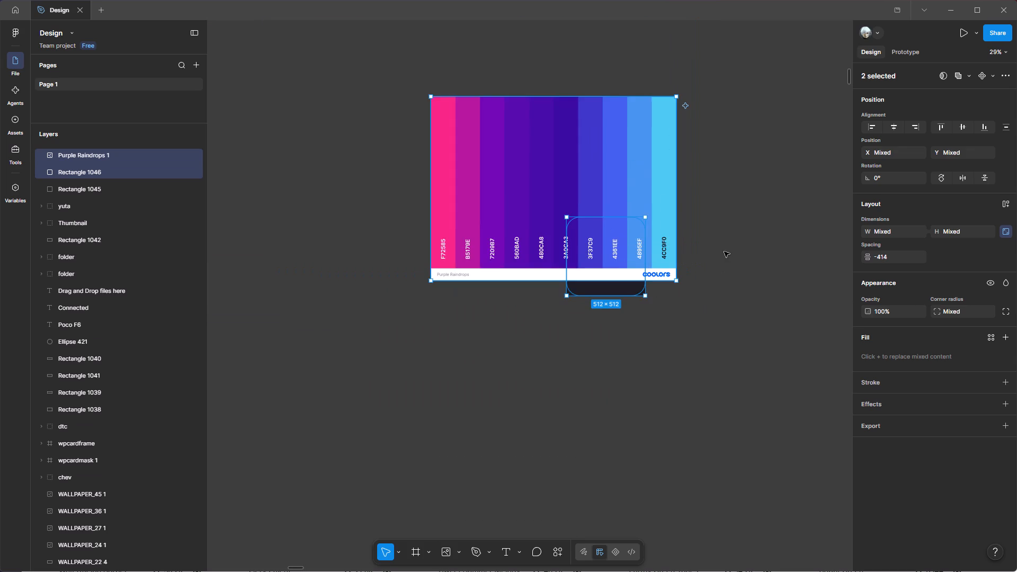
pyautogui.moveTo(724, 252); pyautogui.dragTo(700, 305)
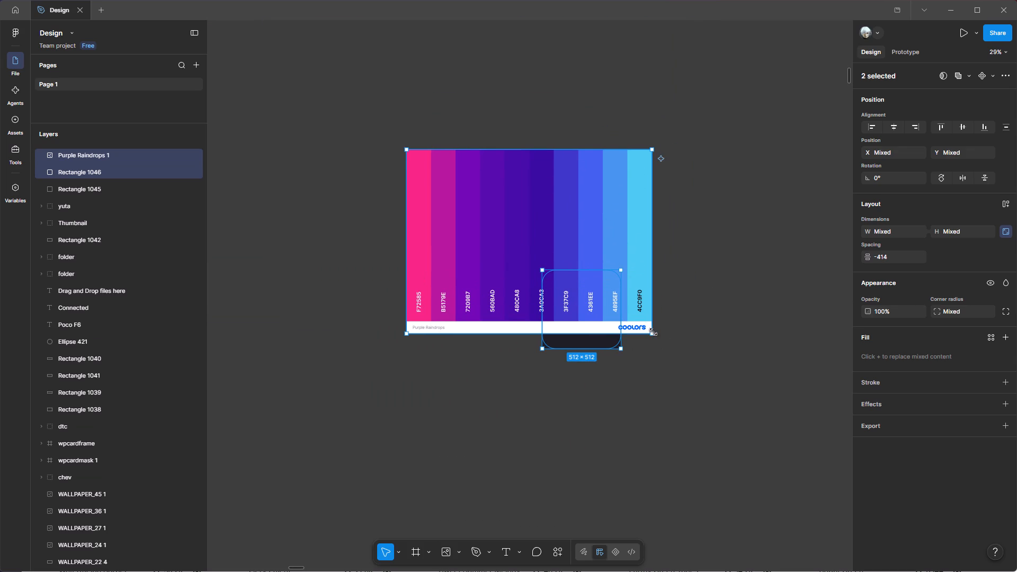
pyautogui.moveTo(653, 332); pyautogui.dragTo(529, 193)
pyautogui.hotkey('ctrl', 'z')
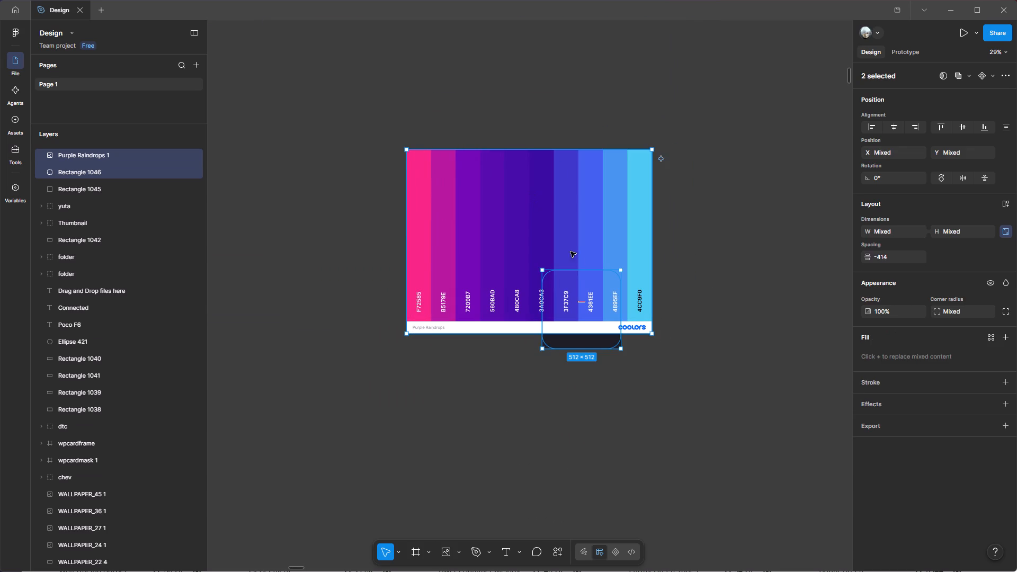
pyautogui.click(567, 243)
pyautogui.keyDown('ctrl'); pyautogui.moveTo(652, 331); pyautogui.dragTo(536, 213); pyautogui.keyUp('ctrl')
pyautogui.hotkey('ctrl', 'z')
pyautogui.moveTo(654, 331); pyautogui.dragTo(633, 313)
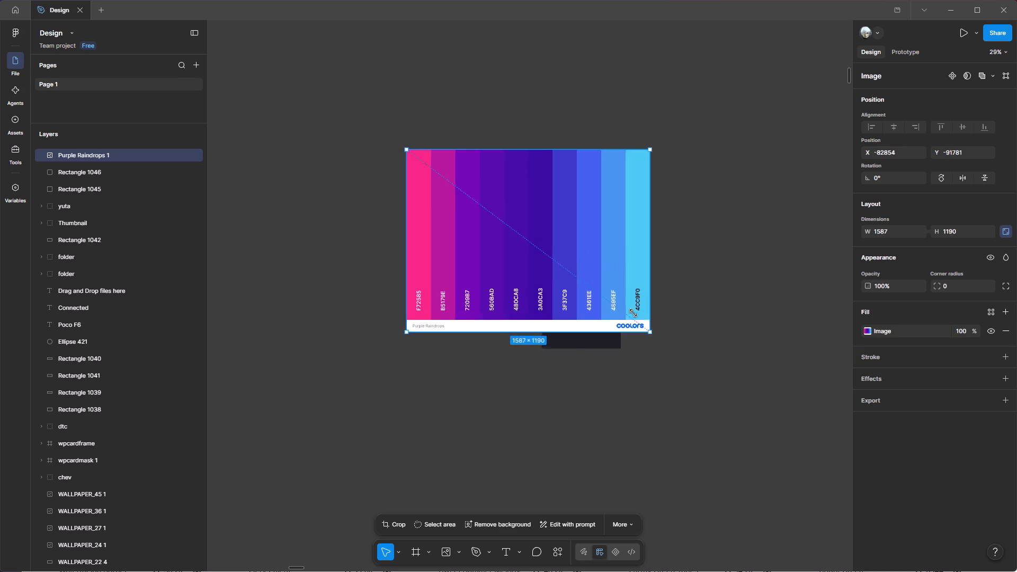
pyautogui.moveTo(633, 313); pyautogui.dragTo(524, 186)
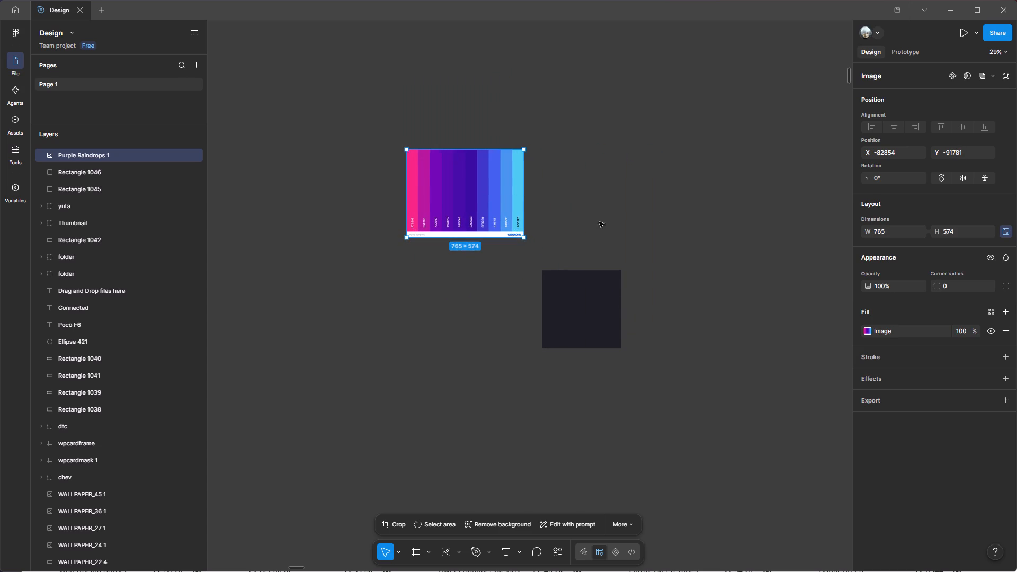
pyautogui.click(637, 225)
# Fill the 512 × 512 rounded square with the pink F72585 sampled from the palette image.
pyautogui.press('space')
pyautogui.moveTo(703, 236); pyautogui.dragTo(656, 238)
pyautogui.click(531, 305)
pyautogui.keyDown('ctrl'); pyautogui.scroll(3, 552, 279); pyautogui.keyUp('ctrl')
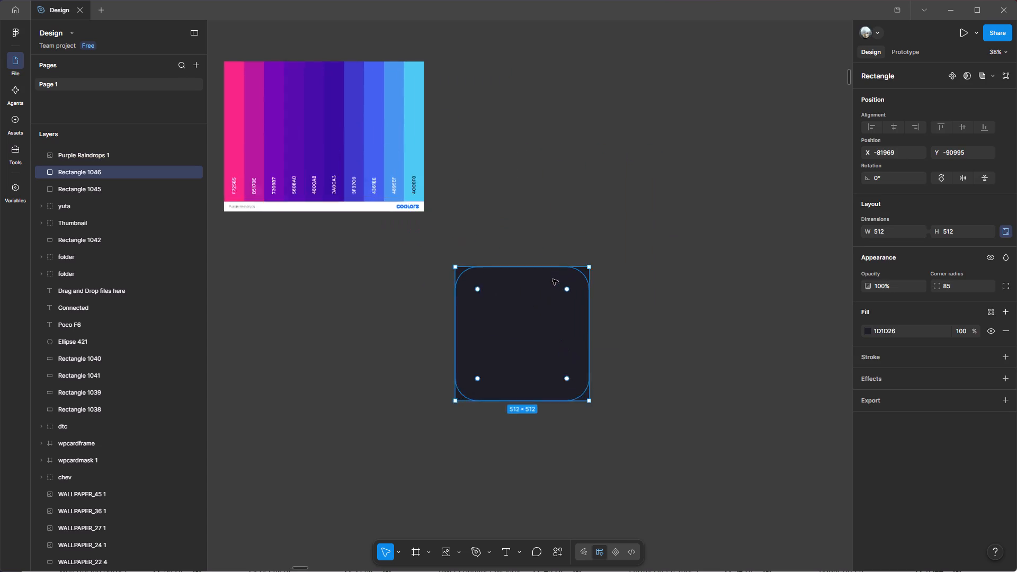
pyautogui.press('space')
pyautogui.press('space')
pyautogui.press('space')
pyautogui.press('space')
pyautogui.press('space')
pyautogui.moveTo(693, 305); pyautogui.dragTo(703, 305)
pyautogui.click(864, 330)
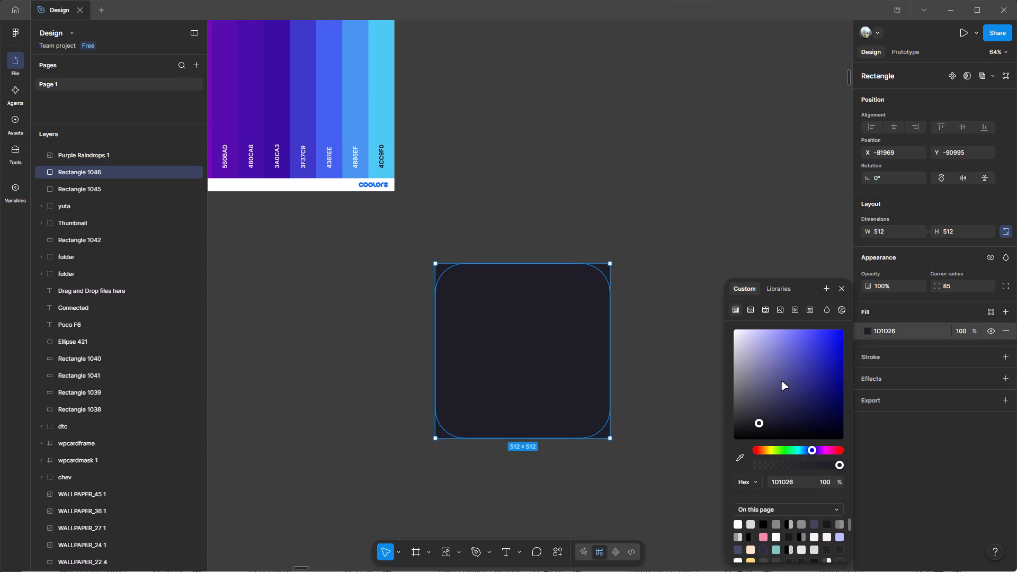
pyautogui.click(738, 459)
pyautogui.keyDown('ctrl'); pyautogui.scroll(-1, 508, 242); pyautogui.keyUp('ctrl')
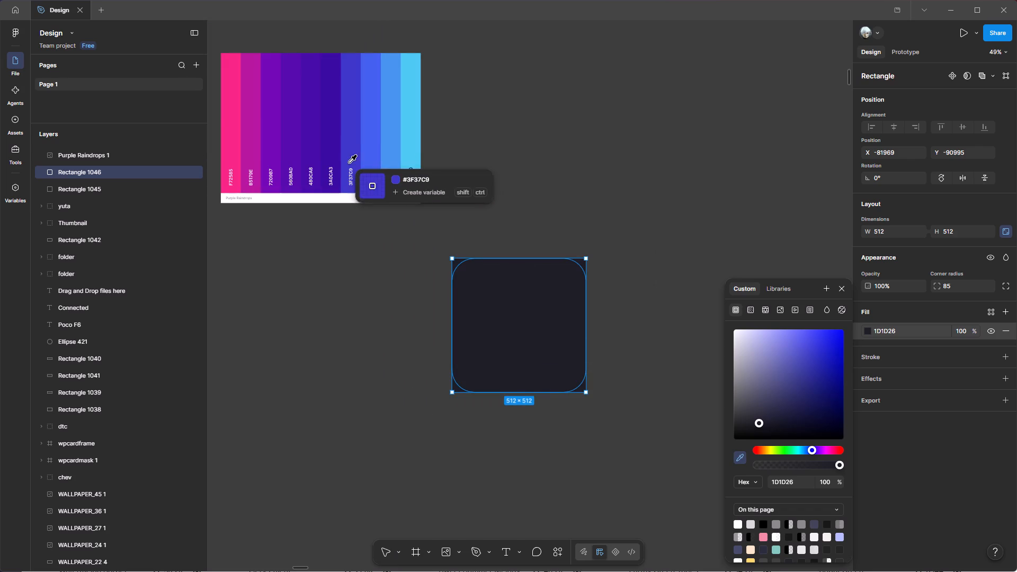
pyautogui.click(230, 128)
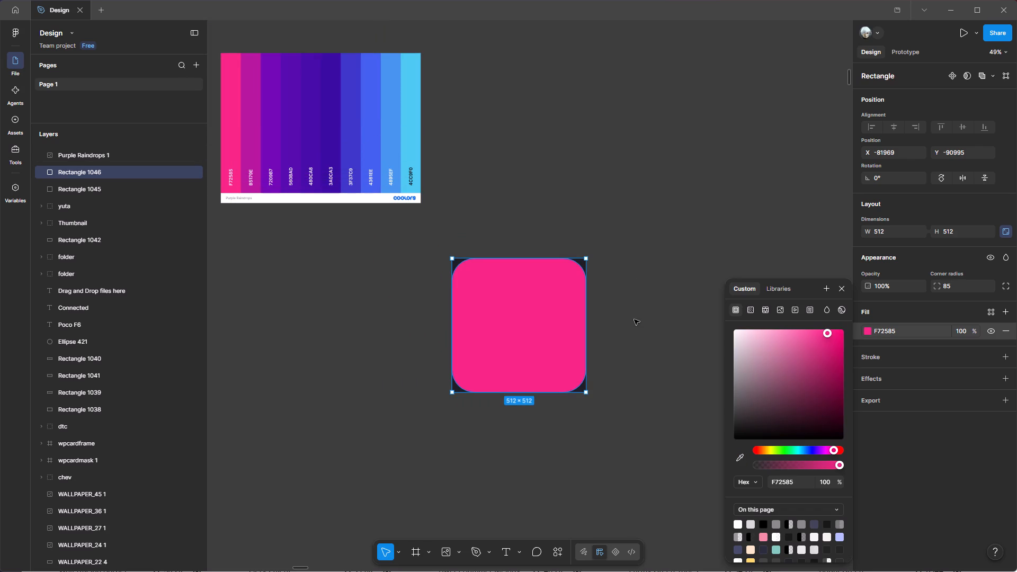
pyautogui.click(610, 309)
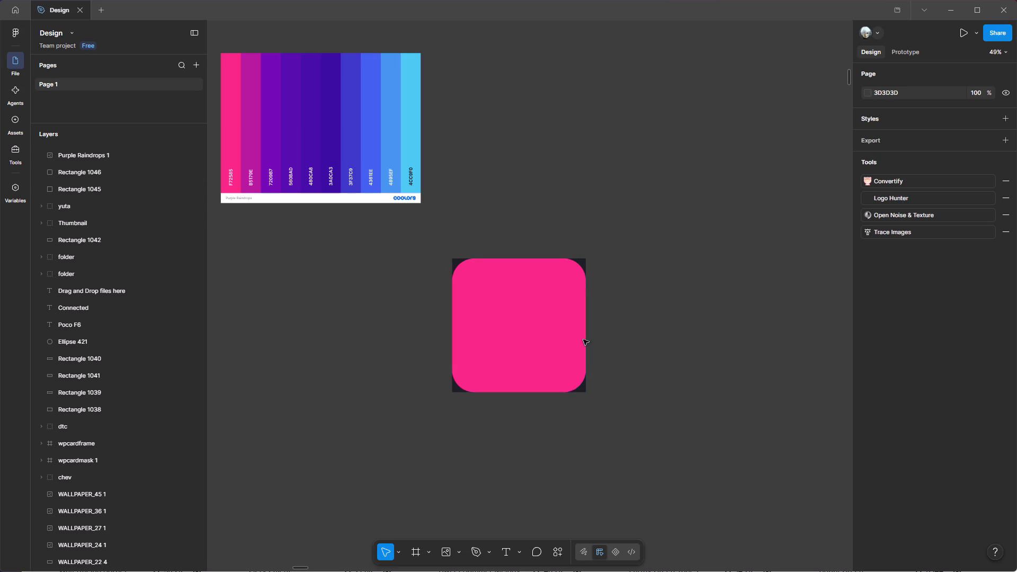
# Lighten the rounded square's pink fill to FF67AC.
pyautogui.click(498, 334)
pyautogui.click(867, 334)
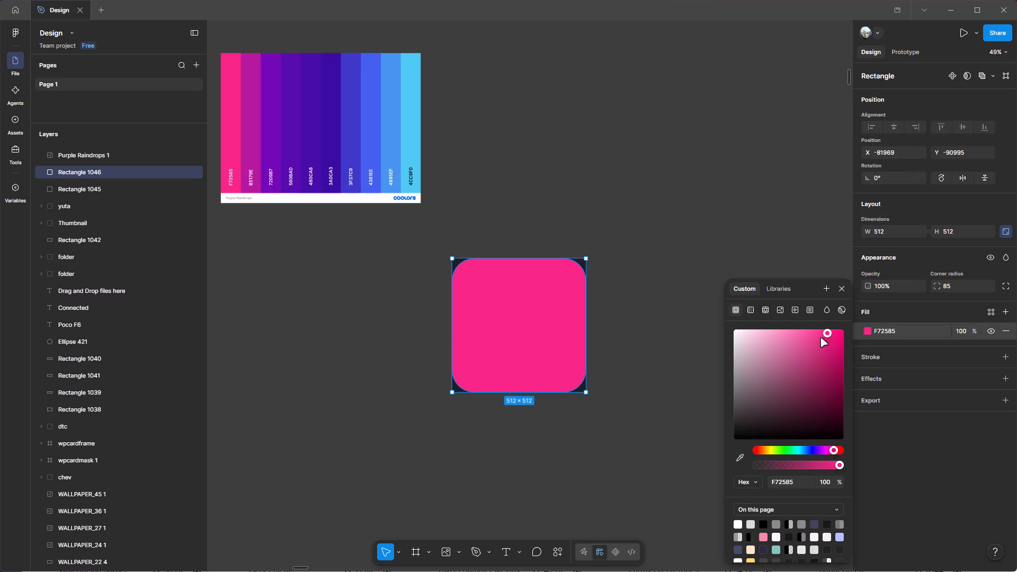
pyautogui.moveTo(824, 337); pyautogui.dragTo(799, 324)
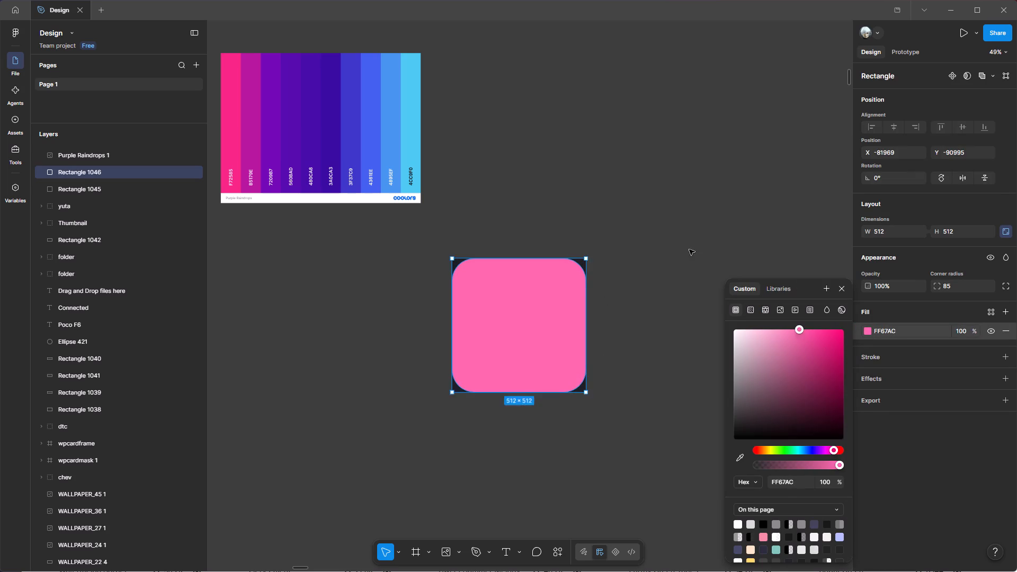
pyautogui.click(689, 249)
# Start a Pen path on the pink square's left edge and curve it up to a point just below the top edge.
pyautogui.press('space')
pyautogui.moveTo(676, 343); pyautogui.dragTo(673, 359)
pyautogui.keyDown('ctrl'); pyautogui.scroll(3, 558, 432); pyautogui.keyUp('ctrl')
pyautogui.press('space')
pyautogui.press('space')
pyautogui.press('space')
pyautogui.press('space')
pyautogui.press('space')
pyautogui.moveTo(654, 300); pyautogui.dragTo(683, 365)
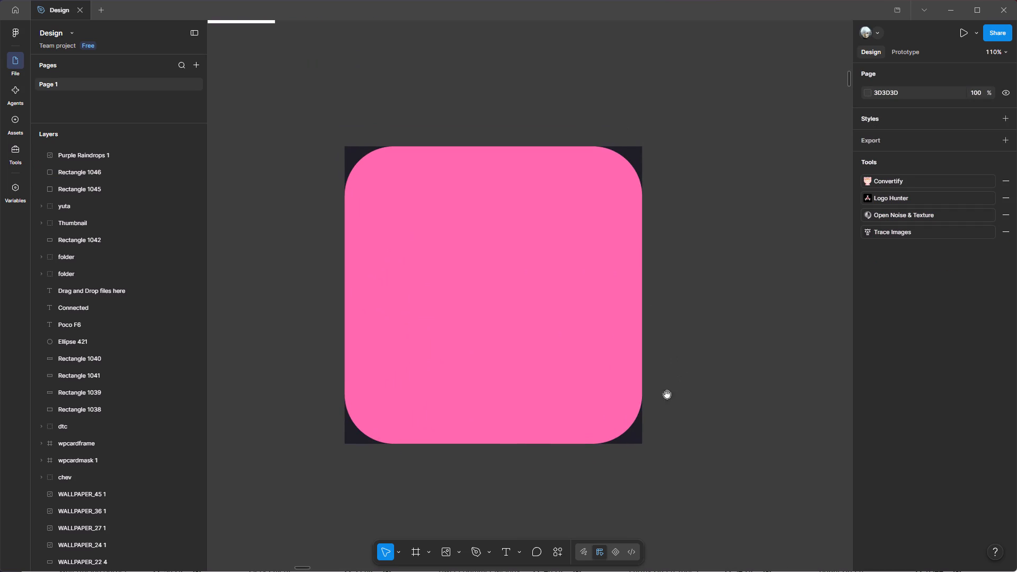
pyautogui.click(487, 553)
pyautogui.click(516, 523)
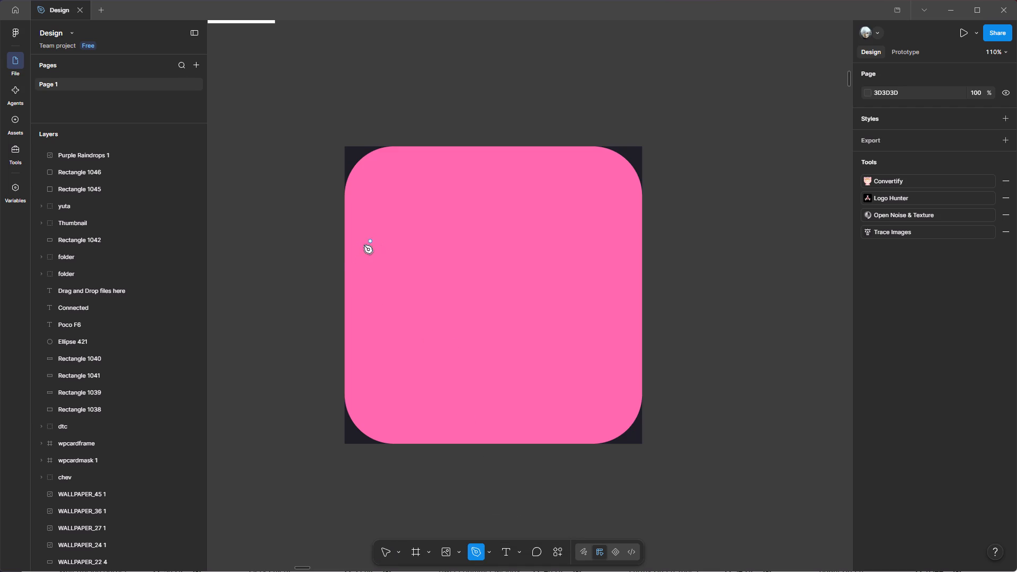
pyautogui.click(345, 257)
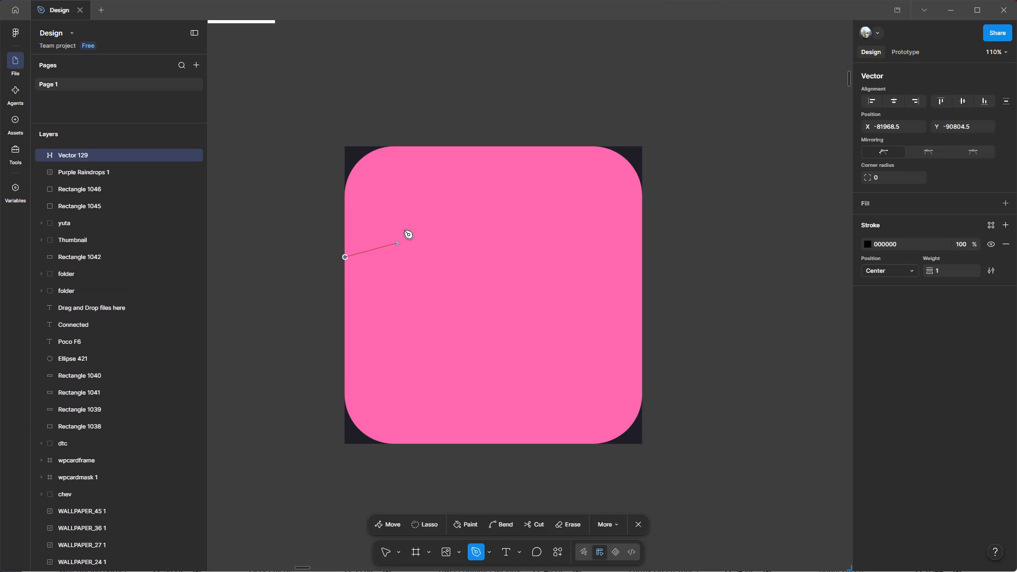
pyautogui.keyDown('shift'); pyautogui.moveTo(448, 171); pyautogui.dragTo(450, 141); pyautogui.keyUp('shift')
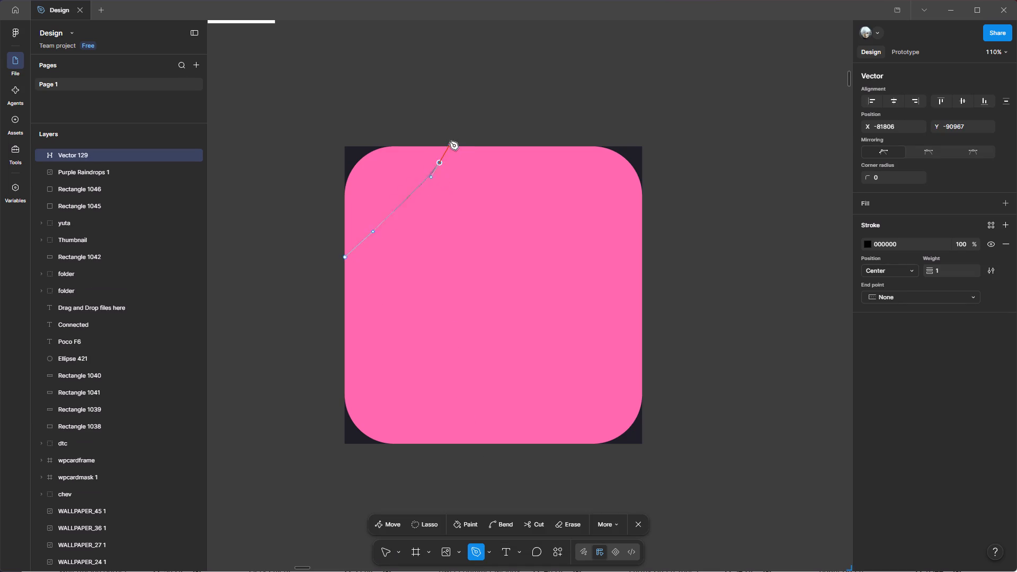
pyautogui.keyDown('shift'); pyautogui.moveTo(450, 141); pyautogui.dragTo(441, 112); pyautogui.keyUp('shift')
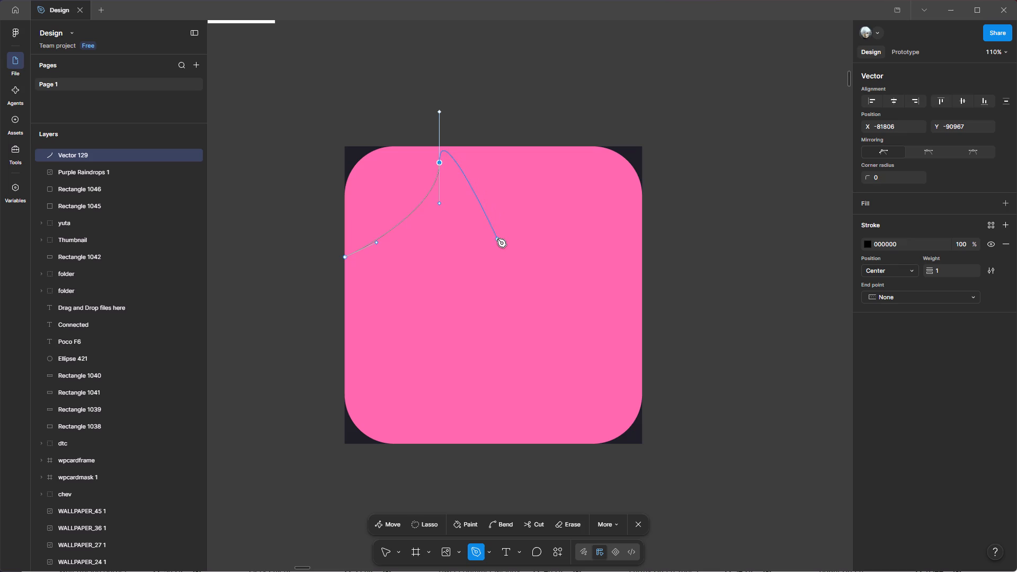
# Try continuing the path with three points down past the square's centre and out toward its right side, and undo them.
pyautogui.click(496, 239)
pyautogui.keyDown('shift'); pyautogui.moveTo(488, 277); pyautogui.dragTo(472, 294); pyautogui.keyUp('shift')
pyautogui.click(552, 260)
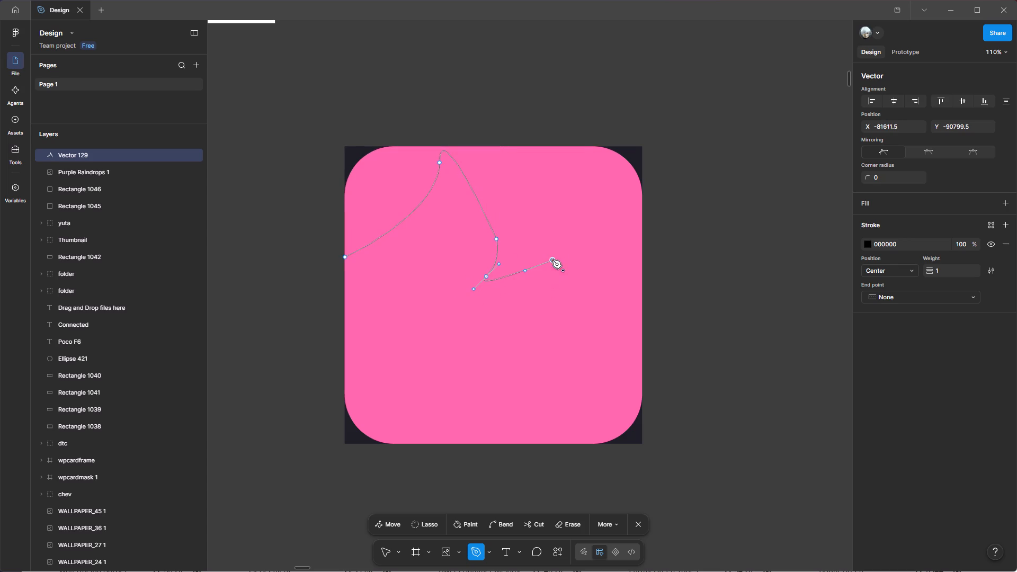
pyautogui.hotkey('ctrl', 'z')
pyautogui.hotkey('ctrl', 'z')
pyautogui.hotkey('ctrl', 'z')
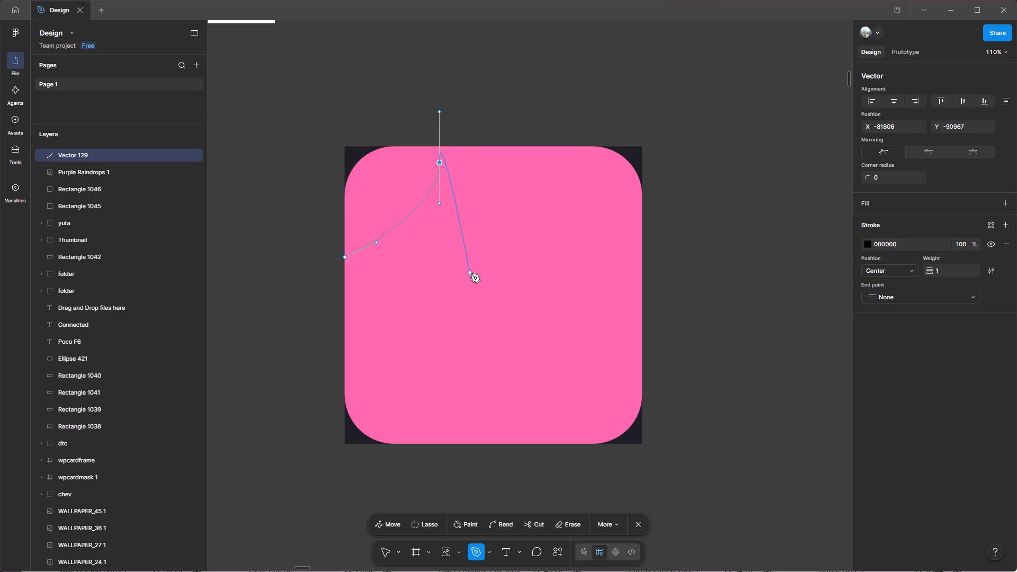
# Continue the Pen path in curves down to the square's centre, up around a rounded arch and back down in its right half.
pyautogui.moveTo(471, 274); pyautogui.dragTo(519, 283)
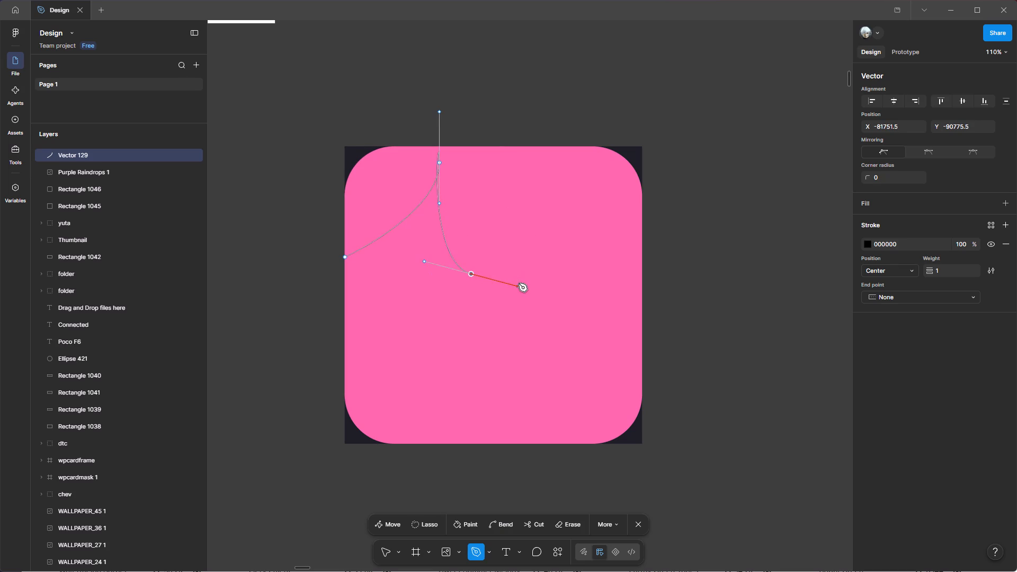
pyautogui.moveTo(519, 283); pyautogui.dragTo(514, 302)
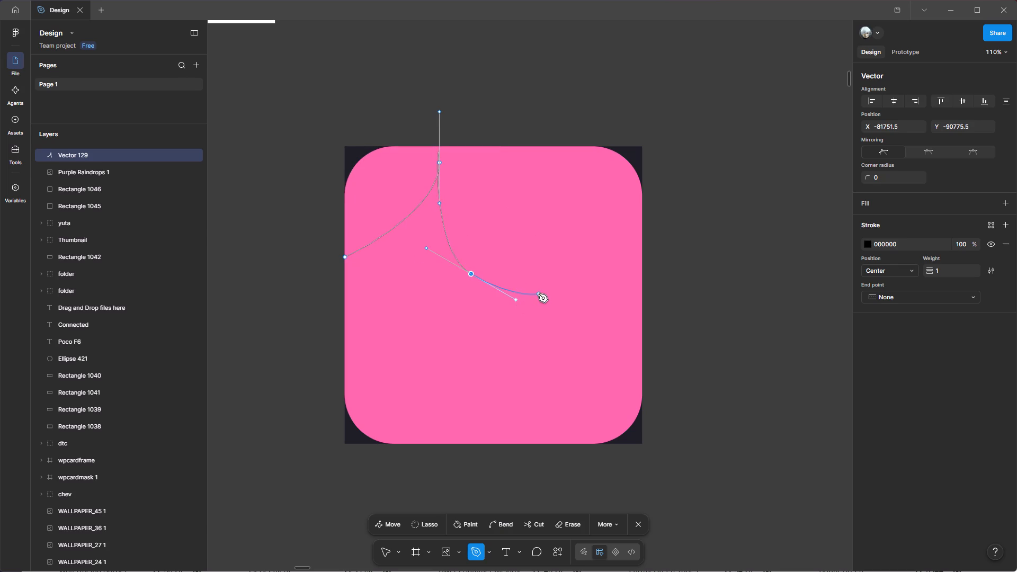
pyautogui.click(532, 288)
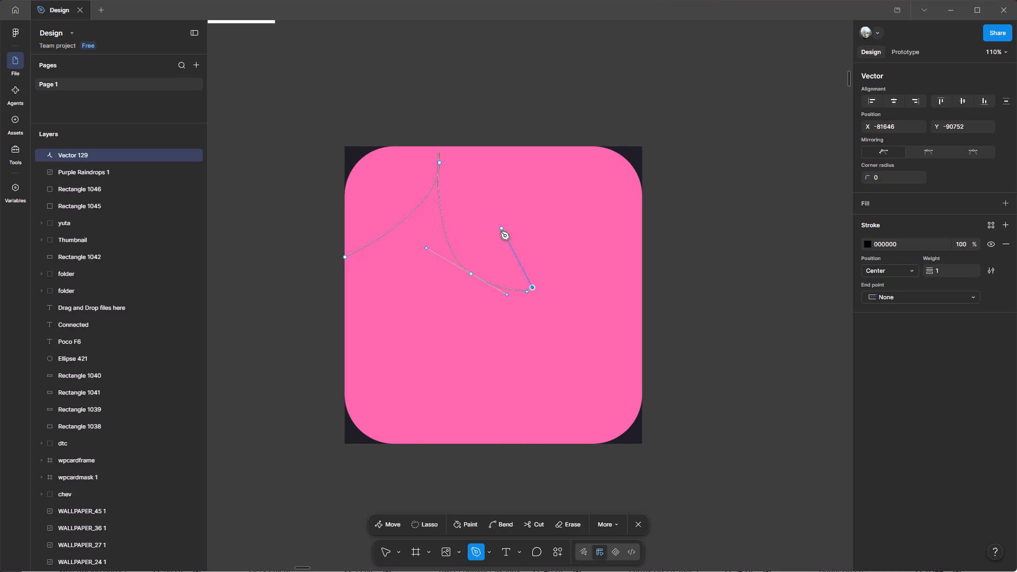
pyautogui.keyDown('shift'); pyautogui.moveTo(504, 217); pyautogui.dragTo(514, 187); pyautogui.keyUp('shift')
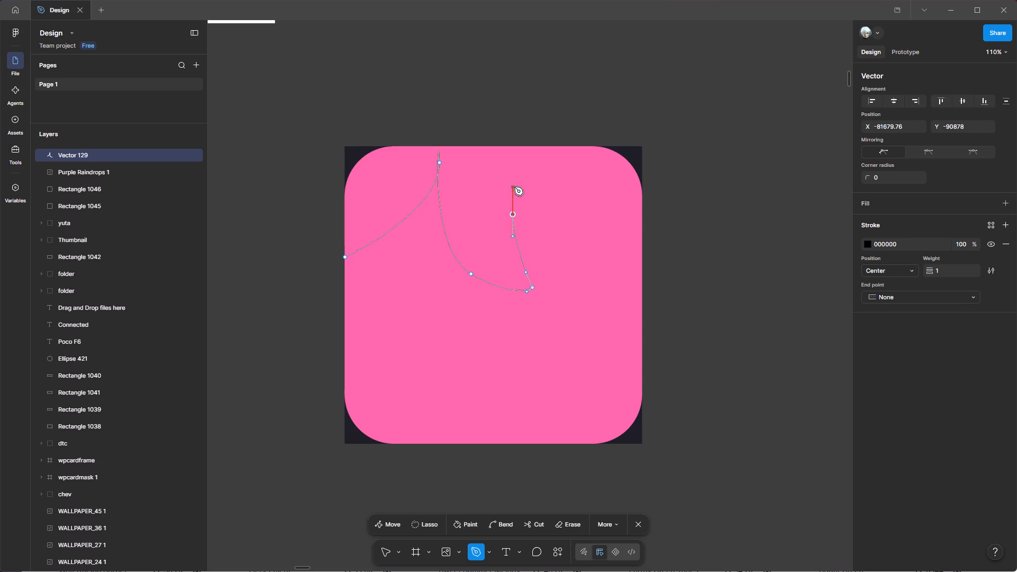
pyautogui.keyDown('shift'); pyautogui.moveTo(514, 187); pyautogui.dragTo(528, 185); pyautogui.keyUp('shift')
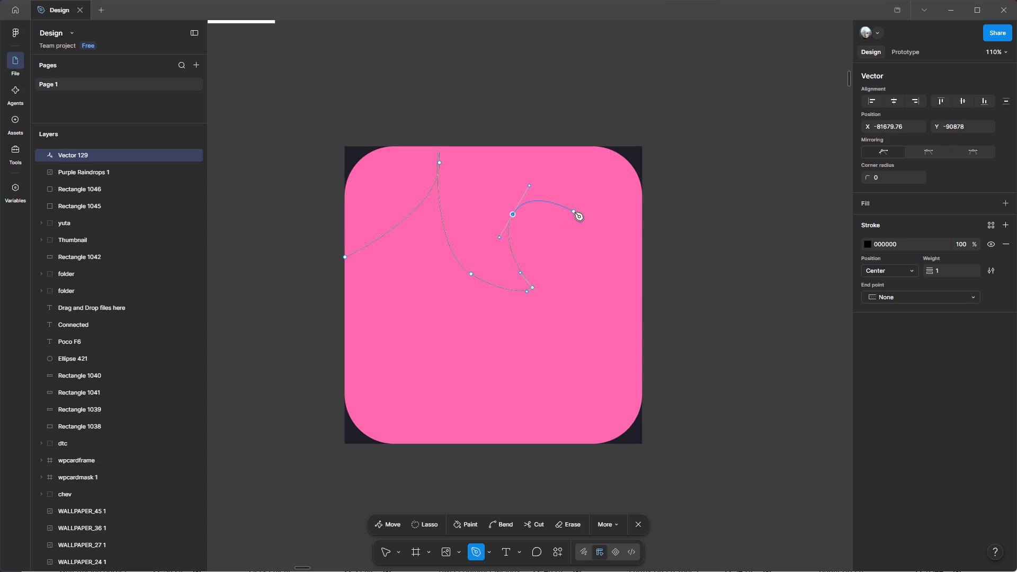
pyautogui.click(575, 212)
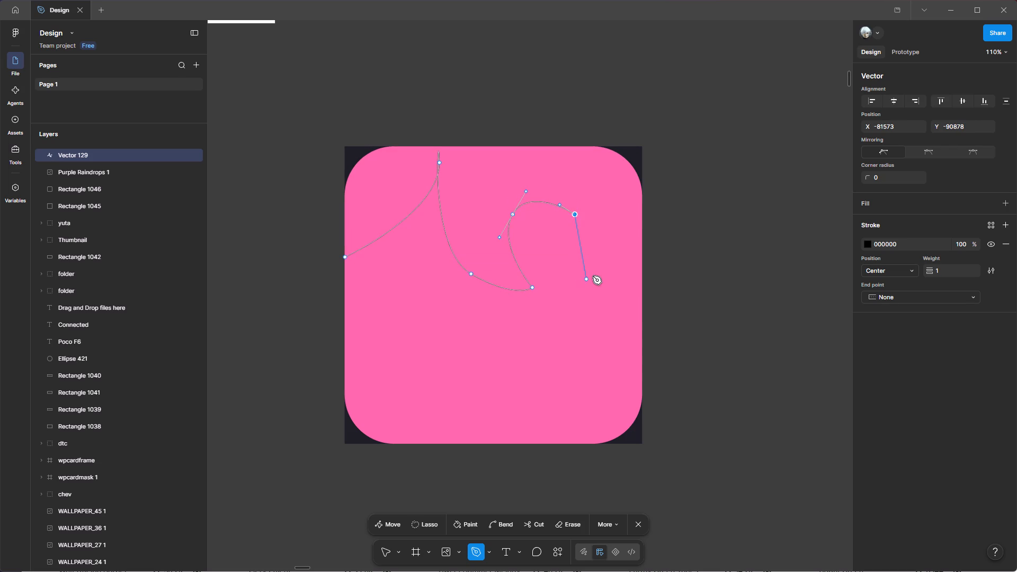
pyautogui.keyDown('shift'); pyautogui.moveTo(596, 277); pyautogui.dragTo(581, 306); pyautogui.keyUp('shift')
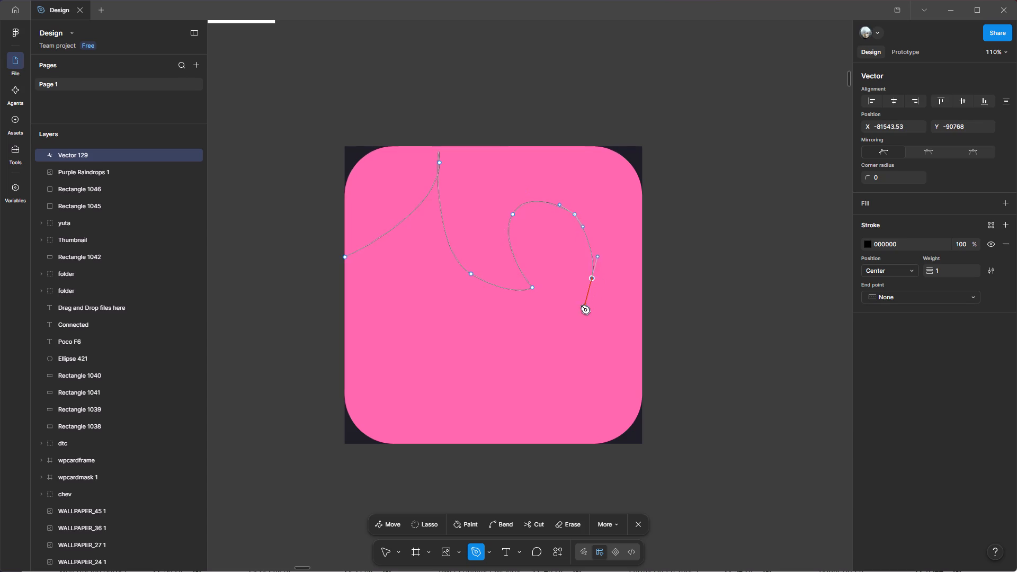
pyautogui.keyDown('shift'); pyautogui.moveTo(581, 306); pyautogui.dragTo(572, 309); pyautogui.keyUp('shift')
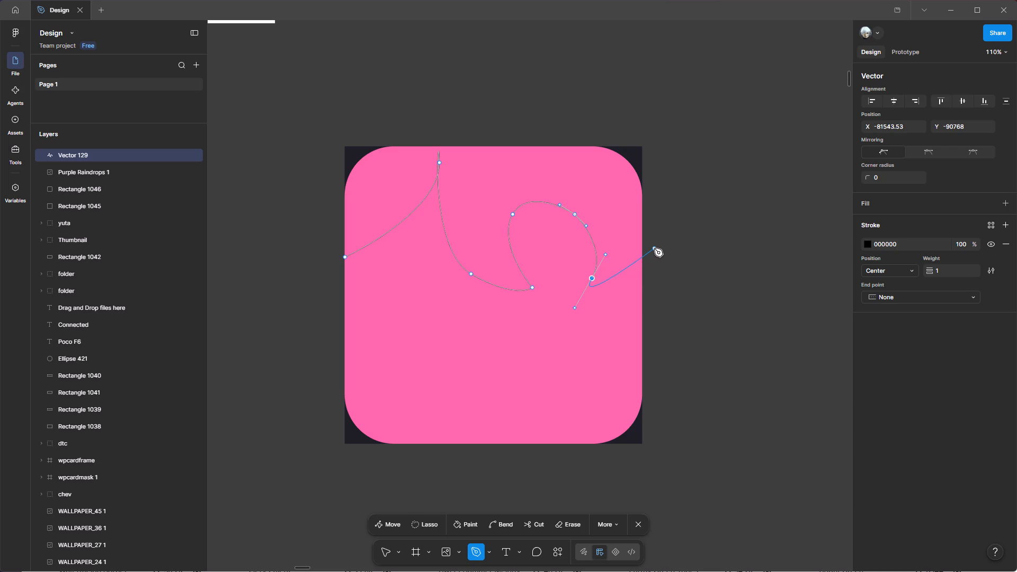
# Curve the path past the square's right edge, take it around above the square, and close it at the left-edge starting point.
pyautogui.keyDown('shift'); pyautogui.moveTo(654, 248); pyautogui.dragTo(646, 196); pyautogui.keyUp('shift')
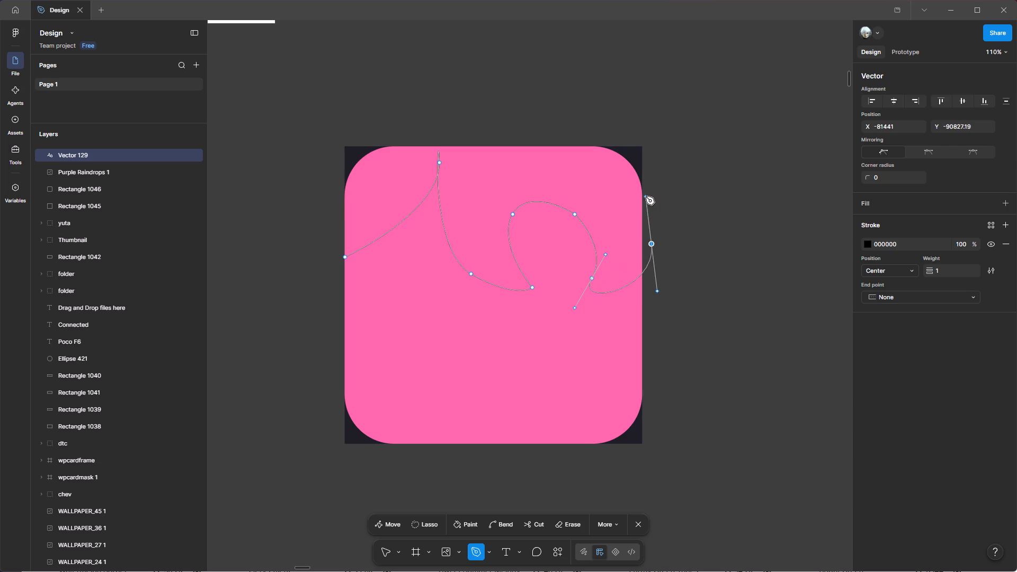
pyautogui.keyDown('shift'); pyautogui.moveTo(646, 196); pyautogui.dragTo(659, 206); pyautogui.keyUp('shift')
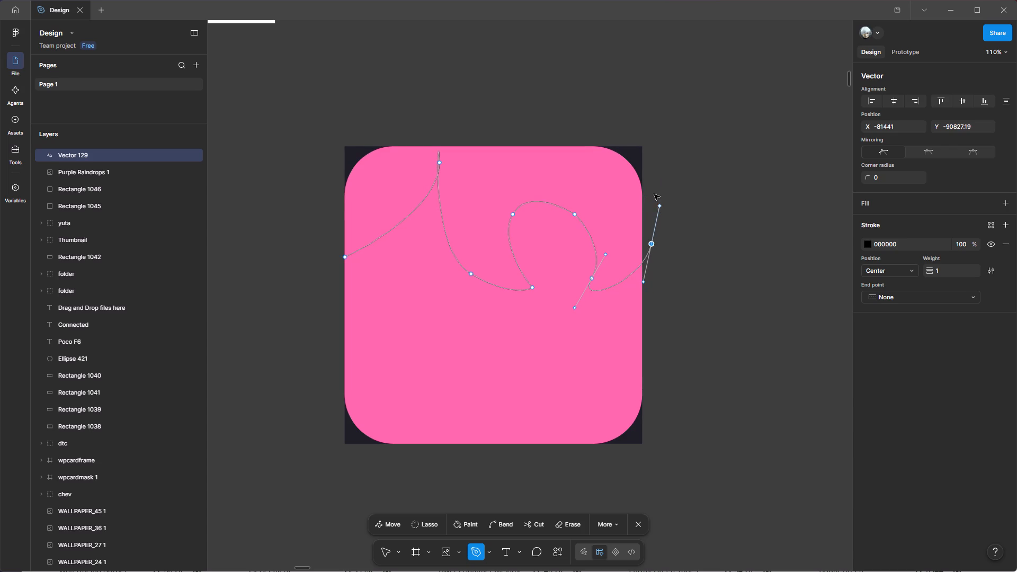
pyautogui.click(651, 115)
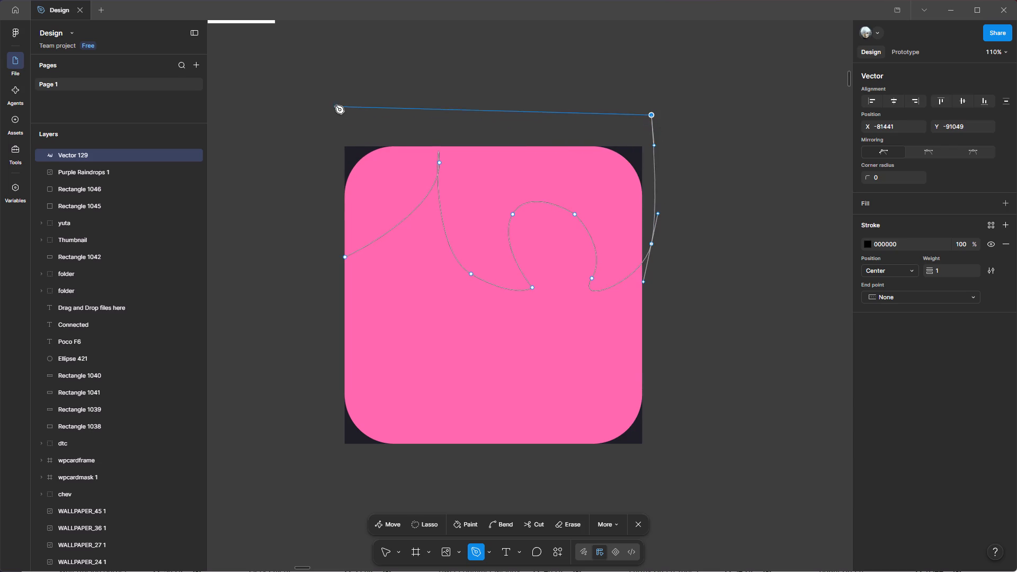
pyautogui.click(335, 105)
pyautogui.click(343, 256)
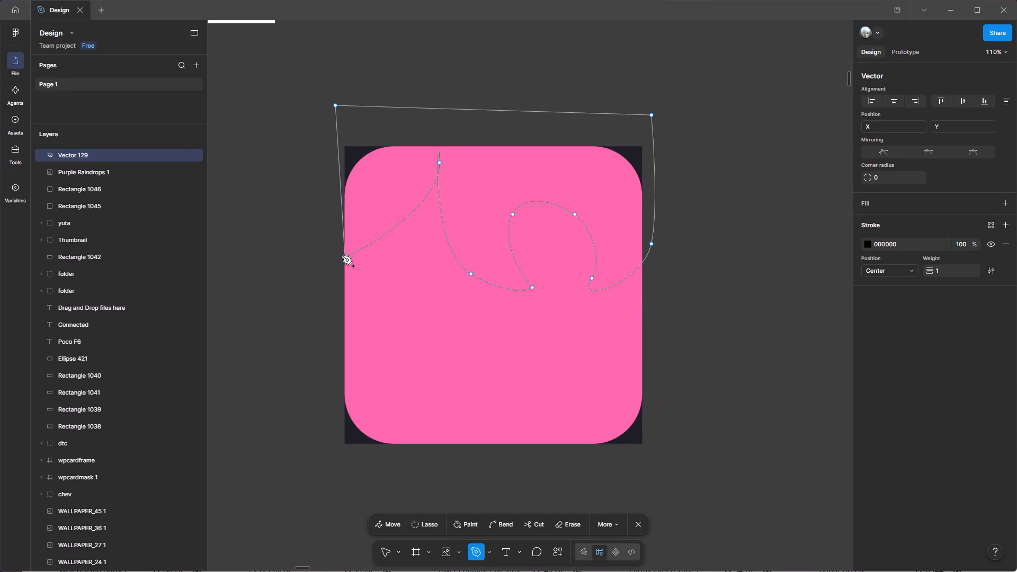
pyautogui.click(643, 524)
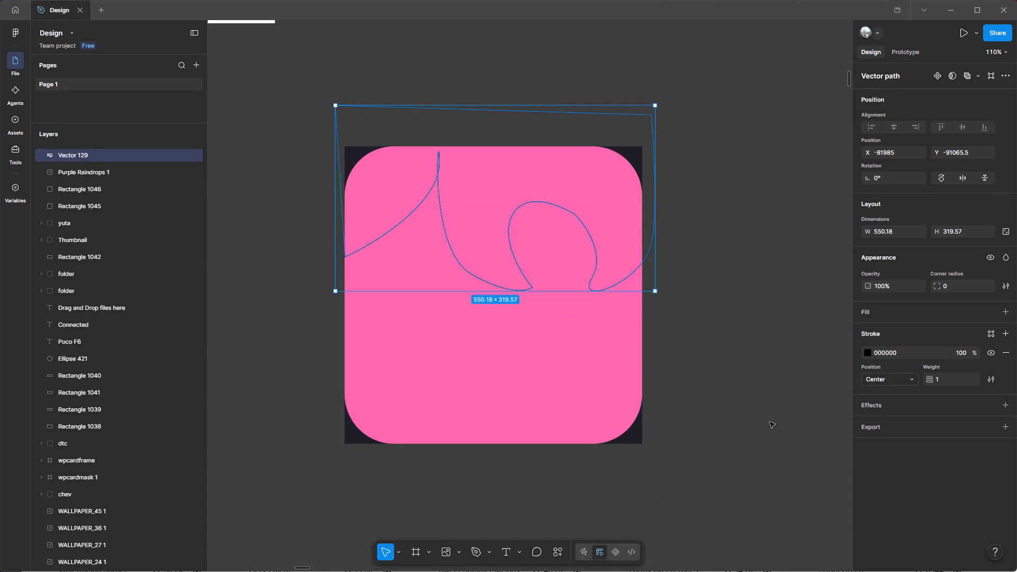
# Fill the closed path with light grey D9D9D9.
pyautogui.click(1006, 312)
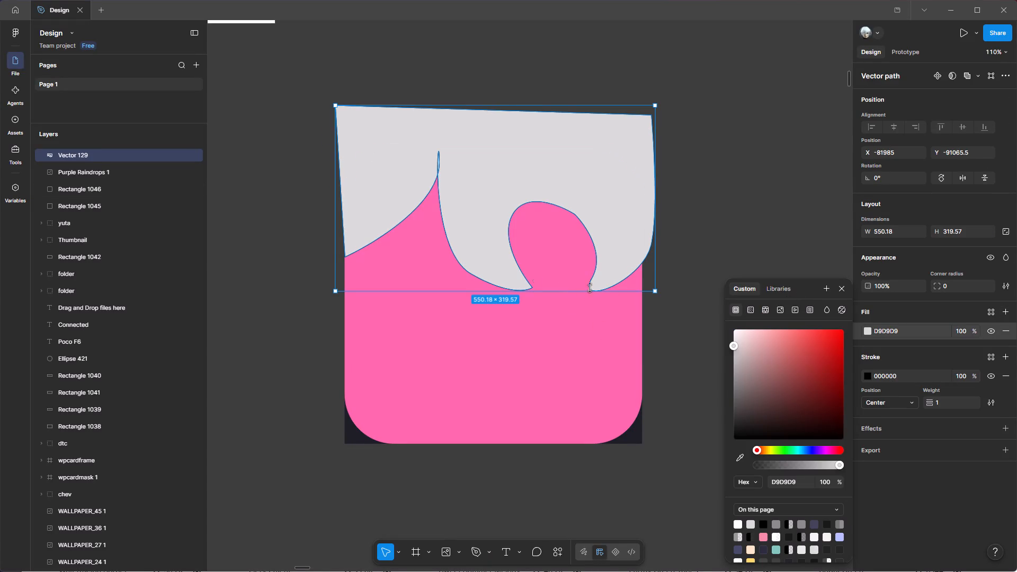
# Move the anchor at the pink peak left to about X -81825, Y -90968 so the curves meet in a clean tip.
pyautogui.press('Return')
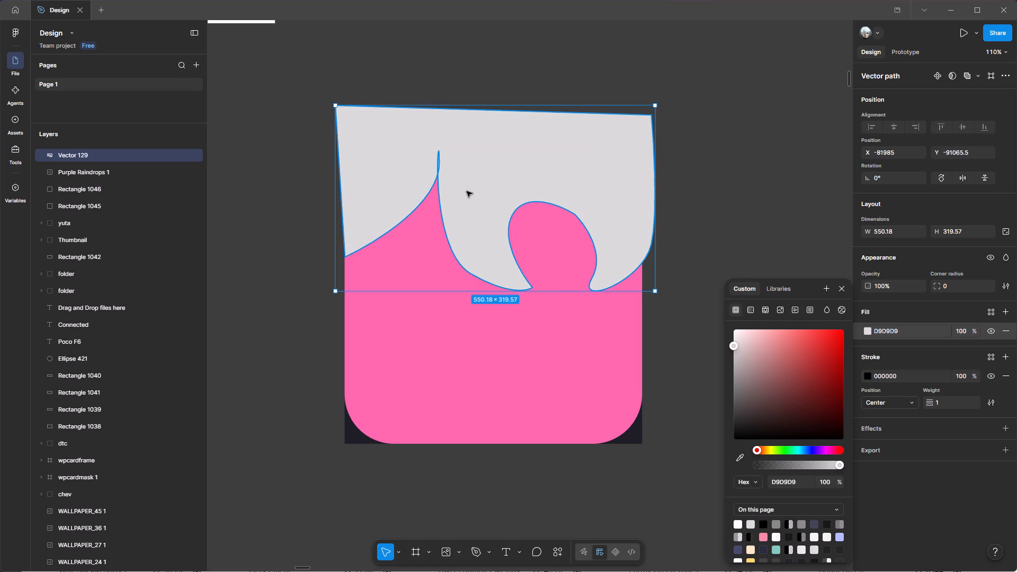
pyautogui.doubleClick(478, 198)
pyautogui.keyDown('ctrl'); pyautogui.scroll(3, 409, 166); pyautogui.keyUp('ctrl')
pyautogui.keyDown('ctrl'); pyautogui.scroll(8, 465, 158); pyautogui.keyUp('ctrl')
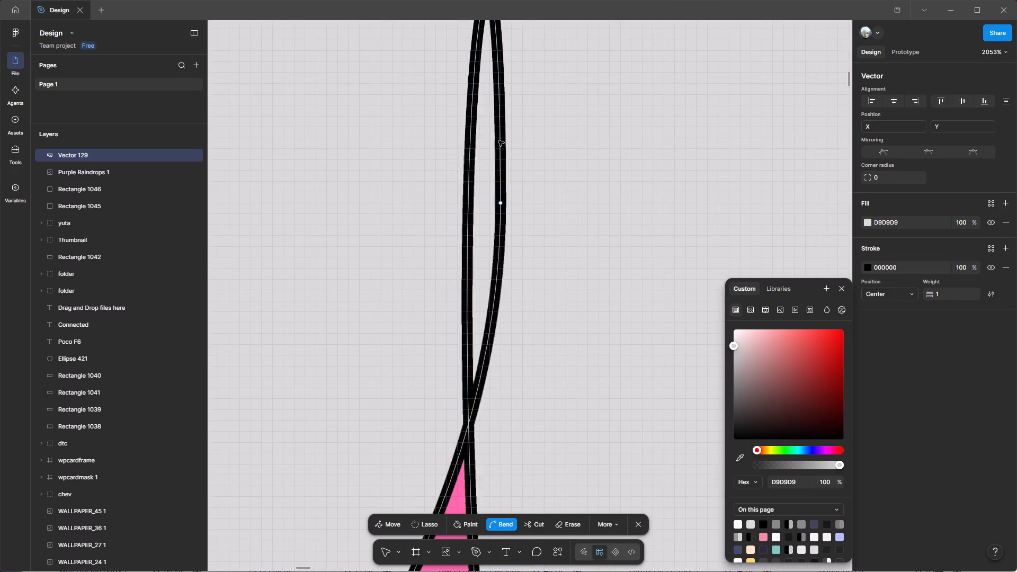
pyautogui.moveTo(501, 201); pyautogui.dragTo(480, 201)
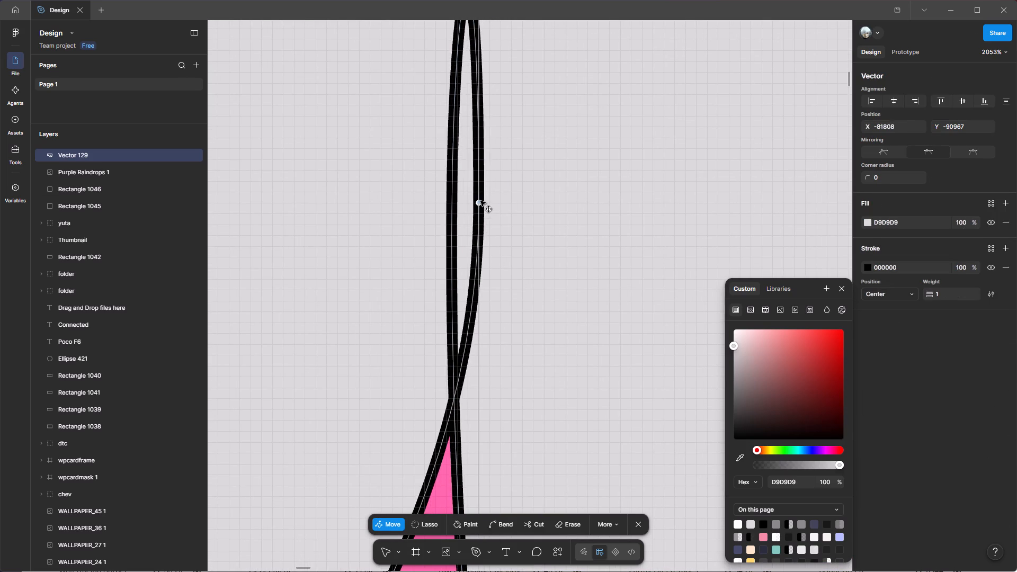
pyautogui.moveTo(480, 201); pyautogui.dragTo(485, 202)
pyautogui.keyDown('ctrl'); pyautogui.scroll(-4, 485, 202); pyautogui.keyUp('ctrl')
pyautogui.moveTo(485, 201); pyautogui.dragTo(433, 200)
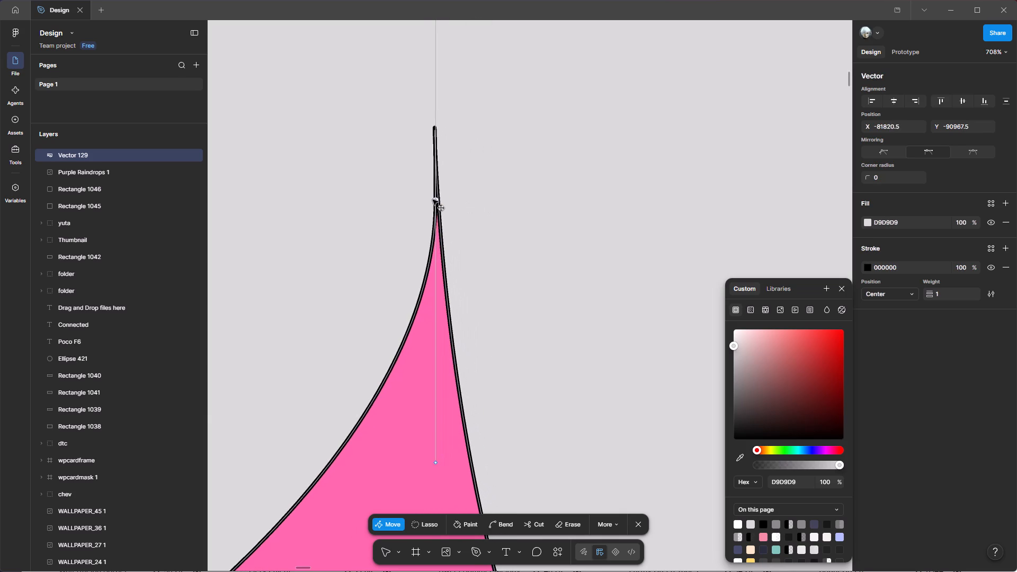
pyautogui.moveTo(433, 200); pyautogui.dragTo(418, 199)
pyautogui.keyDown('ctrl'); pyautogui.scroll(-8, 417, 198); pyautogui.keyUp('ctrl')
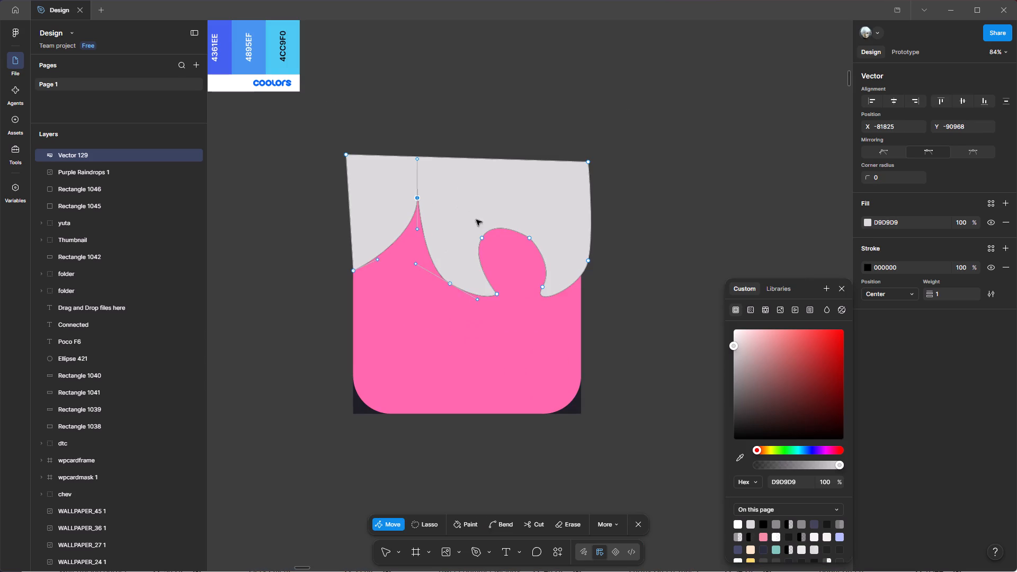
pyautogui.click(632, 516)
pyautogui.click(641, 528)
pyautogui.click(644, 345)
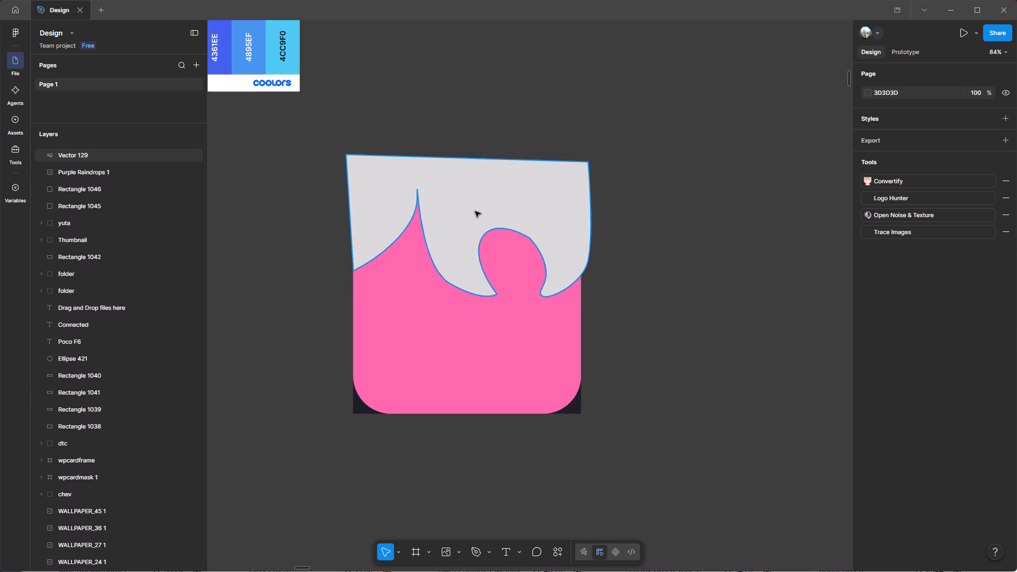
# Remove the black stroke from the grey vector shape.
pyautogui.click(473, 204)
pyautogui.click(1000, 379)
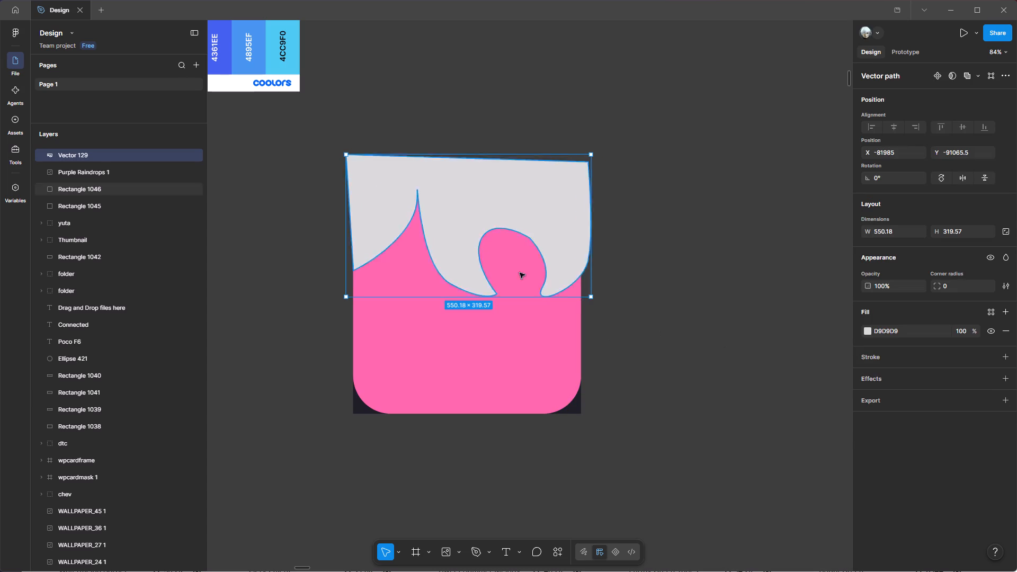
# Duplicate the 512 × 512 pink rounded square and move the Vector 129 layer directly above the copy.
pyautogui.keyDown('ctrl'); pyautogui.scroll(1, 461, 203); pyautogui.keyUp('ctrl')
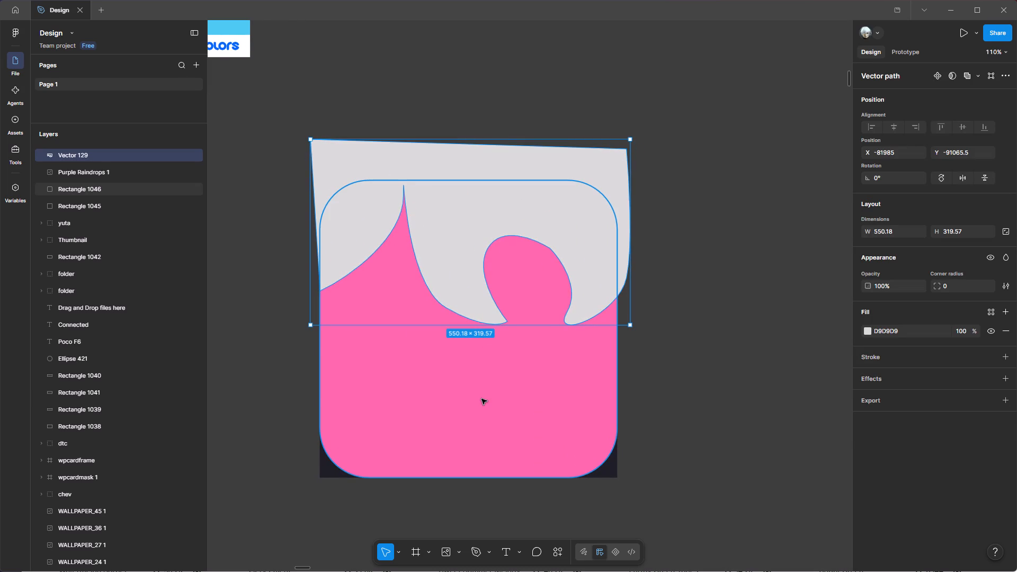
pyautogui.click(481, 399)
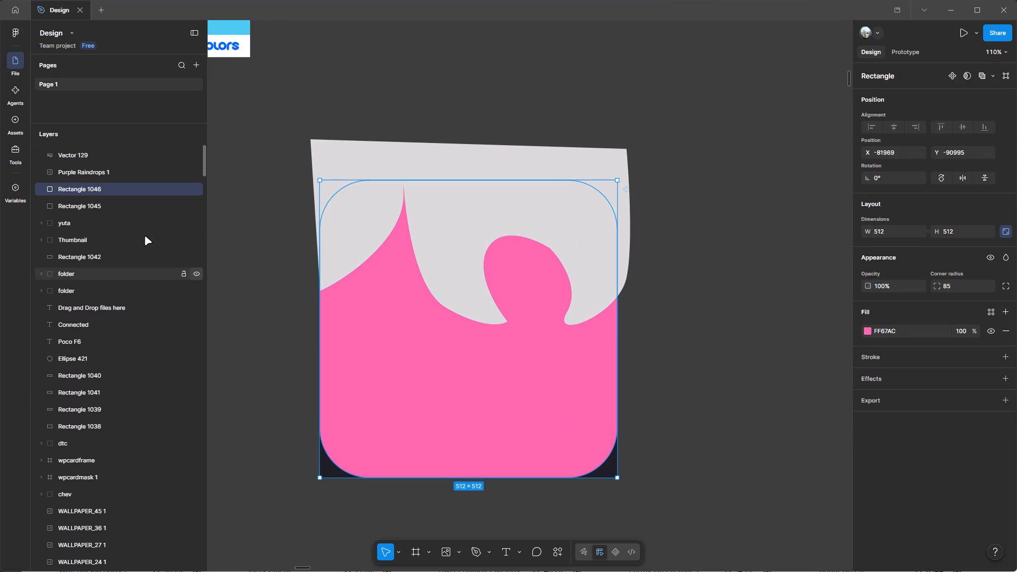
pyautogui.hotkey('ctrl', 'd')
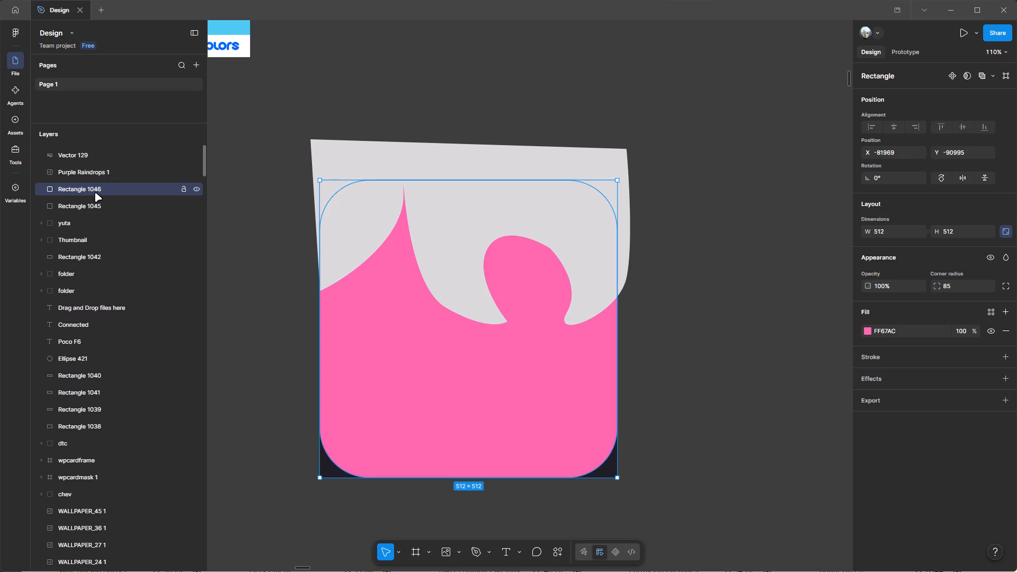
pyautogui.click(73, 153)
pyautogui.moveTo(81, 149); pyautogui.dragTo(78, 184)
# Mask the grey vector shape with the duplicated rounded square, Rectangle 1047.
pyautogui.keyDown('shift'); pyautogui.click(86, 188); pyautogui.keyUp('shift')
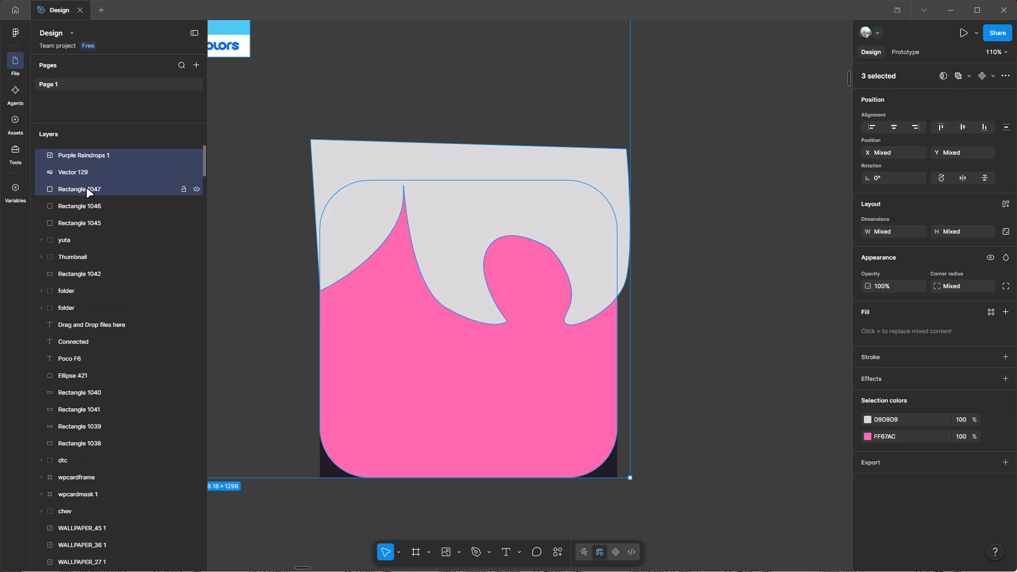
pyautogui.click(86, 188)
pyautogui.keyDown('shift'); pyautogui.click(87, 166); pyautogui.keyUp('shift')
pyautogui.hotkey('ctrl', 'alt', 'm')
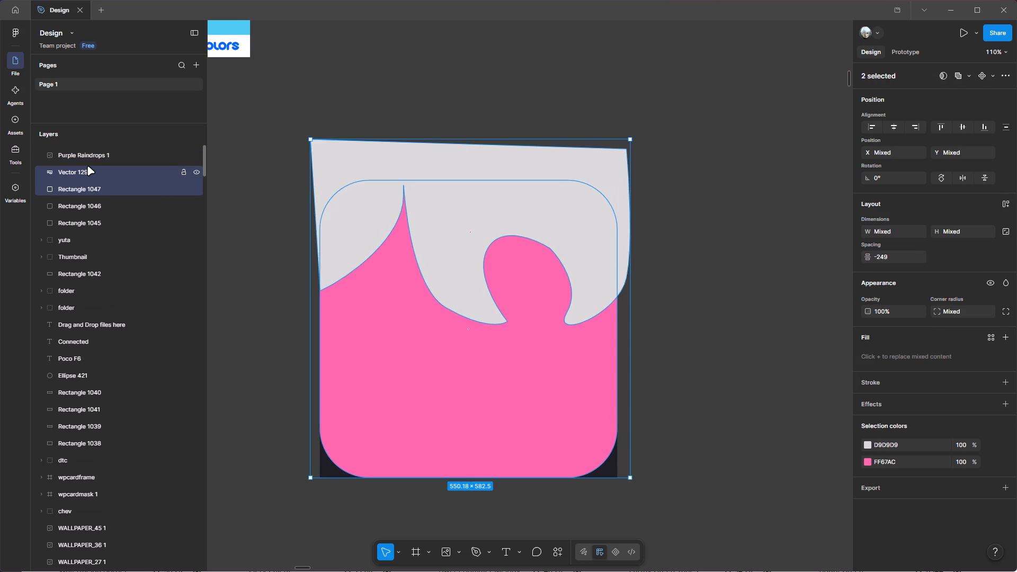
pyautogui.click(697, 292)
# Move the Coolors palette image farther up from the icon, to about X -82809, Y -92020.
pyautogui.keyDown('ctrl'); pyautogui.scroll(-2, 697, 292); pyautogui.keyUp('ctrl')
pyautogui.press('space')
pyautogui.press('space')
pyautogui.press('space')
pyautogui.moveTo(736, 282); pyautogui.dragTo(729, 297)
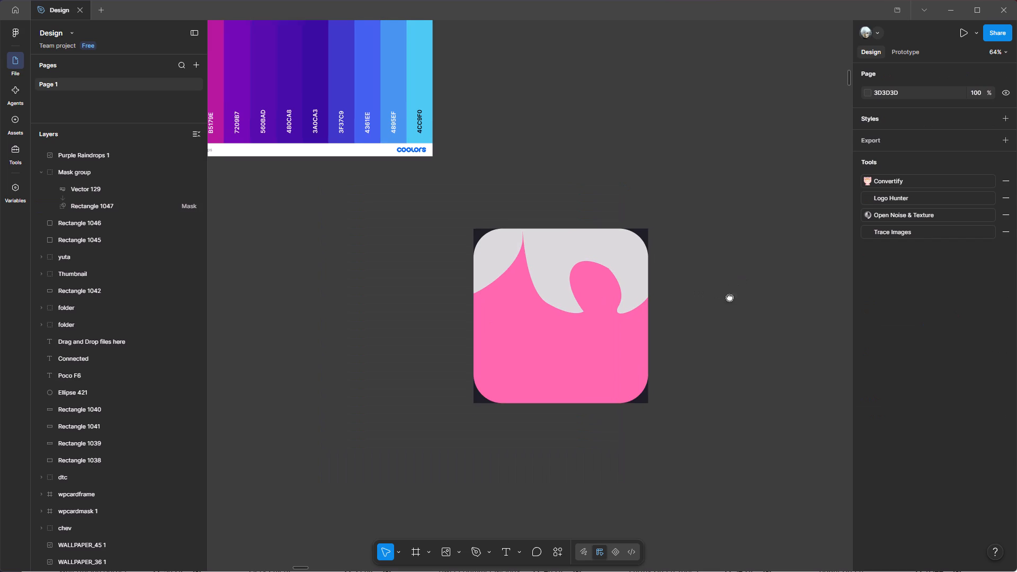
pyautogui.moveTo(729, 297); pyautogui.dragTo(727, 307)
pyautogui.keyDown('ctrl'); pyautogui.scroll(-1, 538, 159); pyautogui.keyUp('ctrl')
pyautogui.press('space')
pyautogui.press('space')
pyautogui.press('space')
pyautogui.moveTo(656, 167); pyautogui.dragTo(658, 237)
pyautogui.click(396, 201)
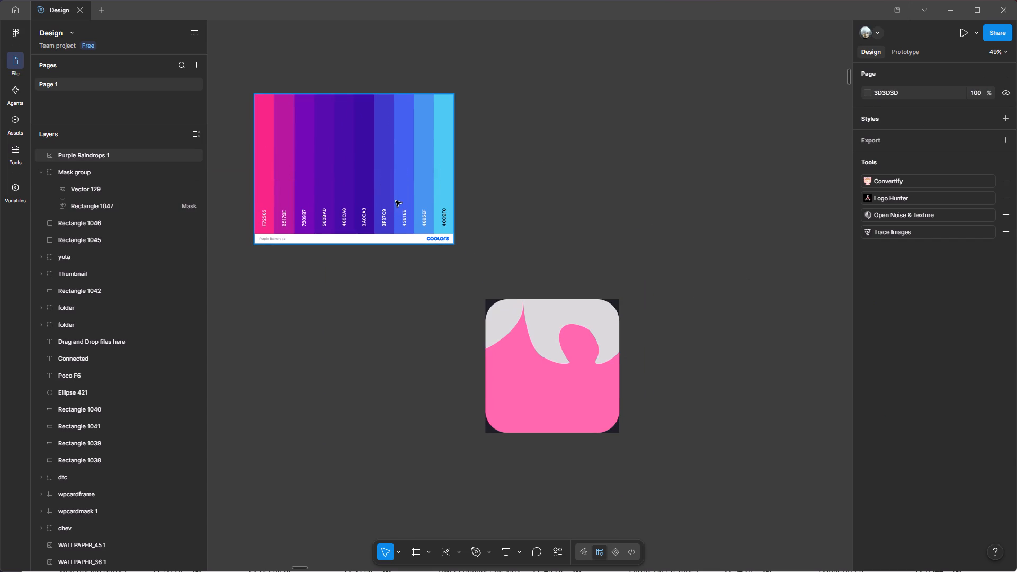
pyautogui.moveTo(406, 200); pyautogui.dragTo(418, 137)
# Reorder the Purple Raindrops 1 palette layer to sit directly below the yuta group.
pyautogui.moveTo(109, 152); pyautogui.dragTo(97, 226)
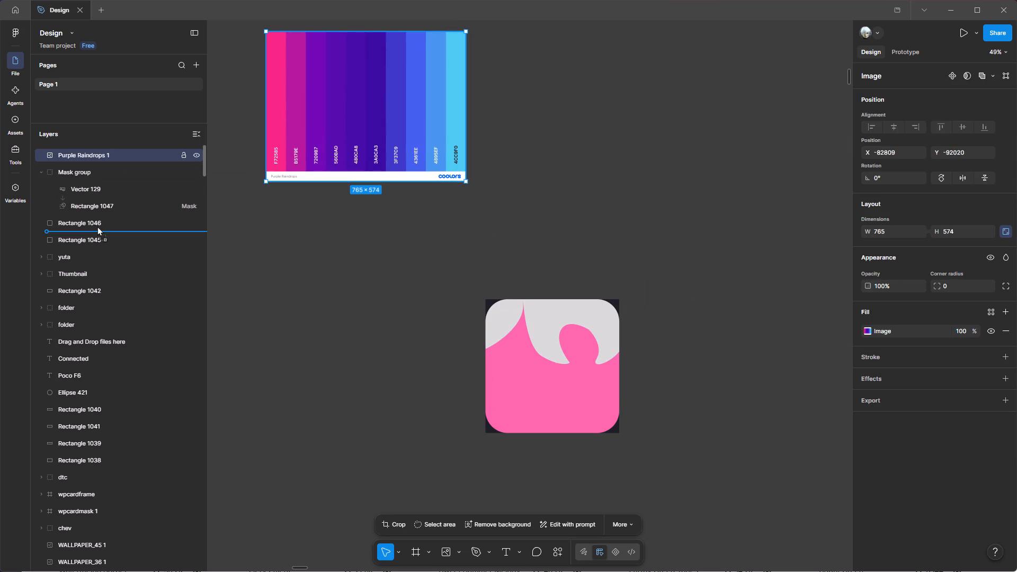
pyautogui.moveTo(97, 226); pyautogui.dragTo(72, 269)
pyautogui.click(575, 199)
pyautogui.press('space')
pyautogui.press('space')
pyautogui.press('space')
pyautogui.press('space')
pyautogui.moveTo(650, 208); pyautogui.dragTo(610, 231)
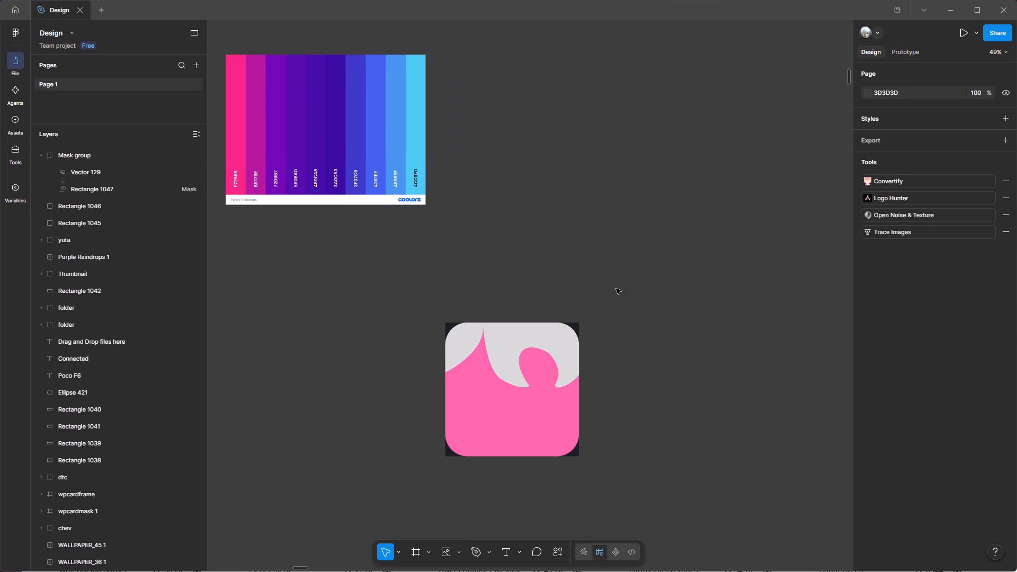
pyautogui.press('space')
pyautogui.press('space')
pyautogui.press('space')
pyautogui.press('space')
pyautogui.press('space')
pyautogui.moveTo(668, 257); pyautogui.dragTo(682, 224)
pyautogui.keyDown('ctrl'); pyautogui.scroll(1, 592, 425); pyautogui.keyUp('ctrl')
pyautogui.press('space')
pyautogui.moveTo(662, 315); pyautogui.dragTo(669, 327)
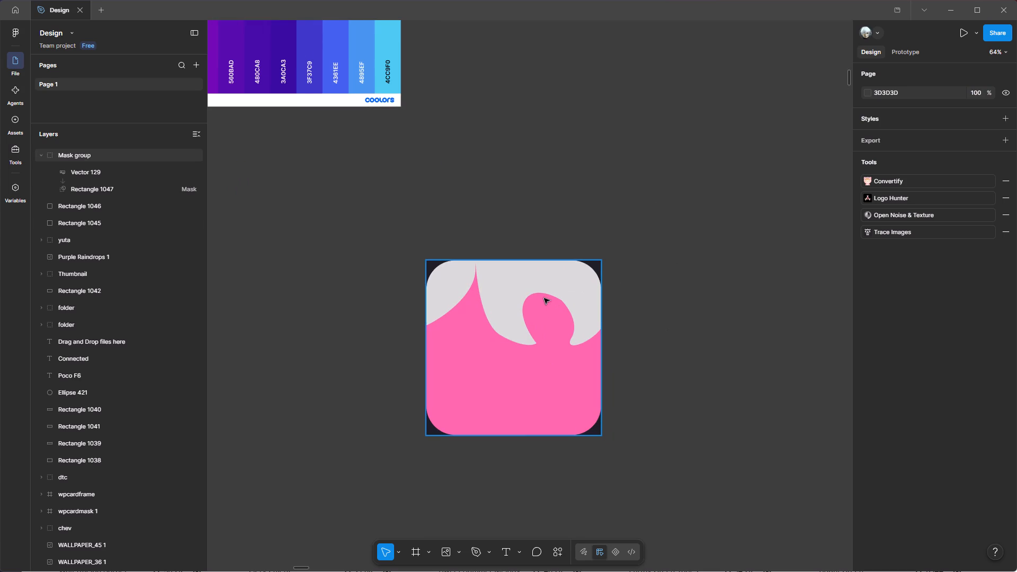
# Recolour the masked grey hair shape with palette purple 3A0CA3, sampled from the Coolors image.
pyautogui.click(544, 298)
pyautogui.keyDown('ctrl'); pyautogui.click(572, 284); pyautogui.keyUp('ctrl')
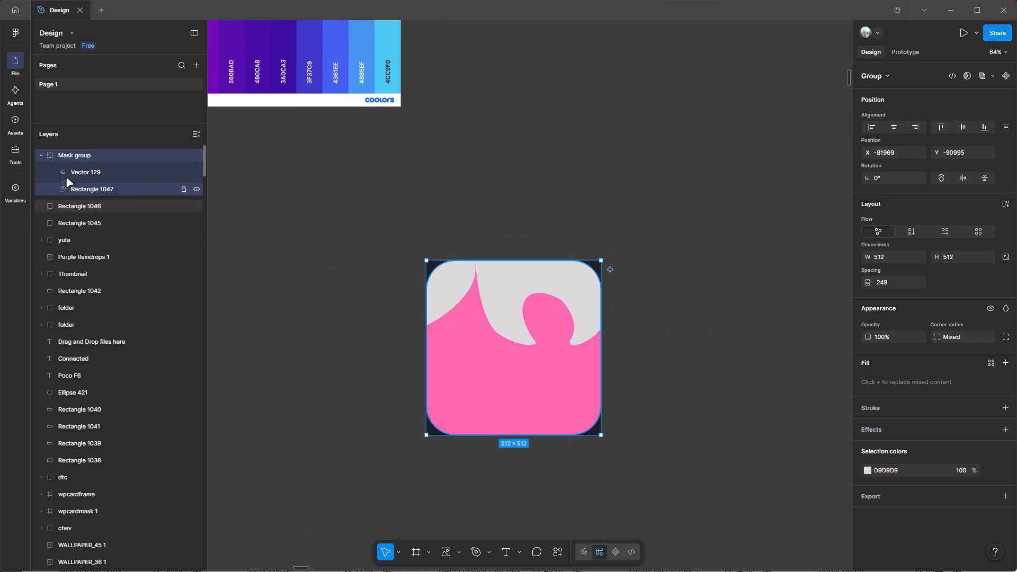
pyautogui.click(44, 148)
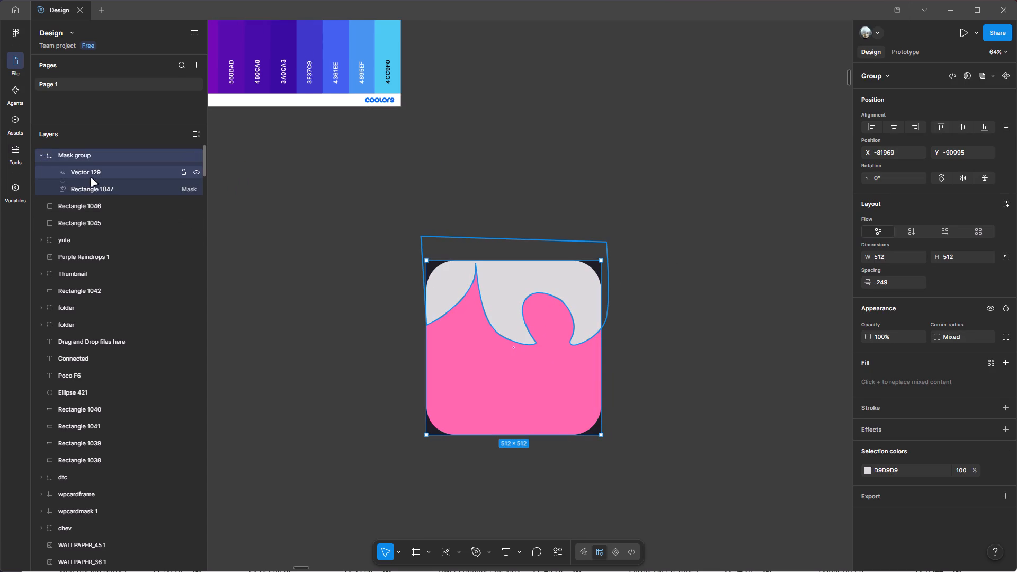
pyautogui.click(91, 177)
pyautogui.click(692, 324)
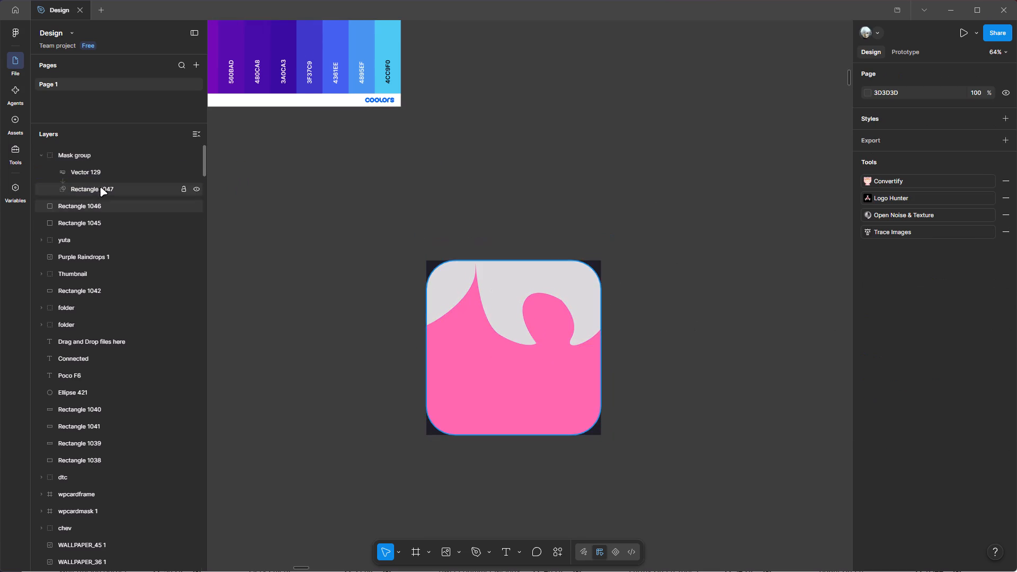
pyautogui.click(92, 153)
pyautogui.click(870, 470)
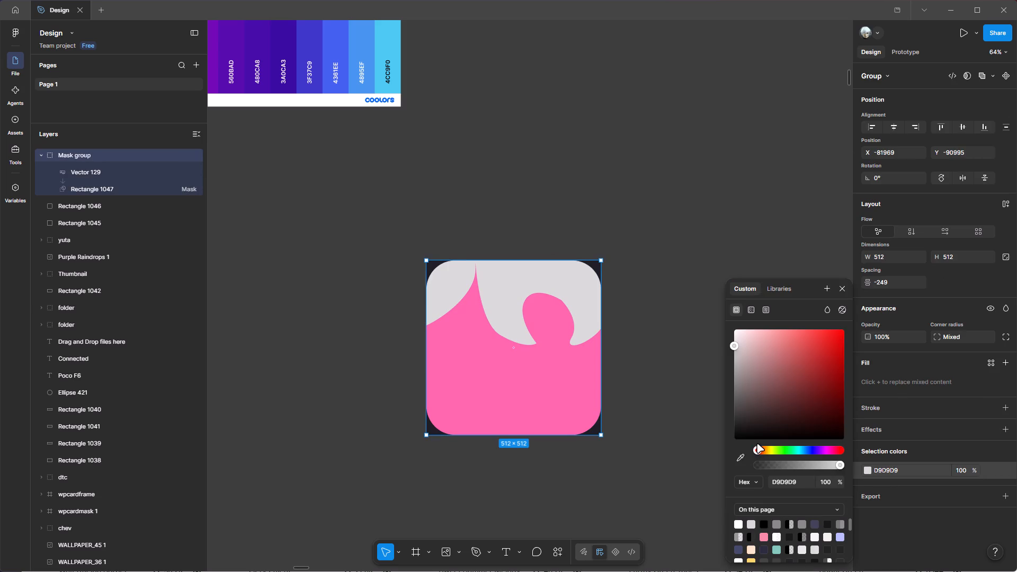
pyautogui.click(733, 456)
pyautogui.click(743, 458)
pyautogui.keyDown('ctrl'); pyautogui.scroll(-2, 572, 342); pyautogui.keyUp('ctrl')
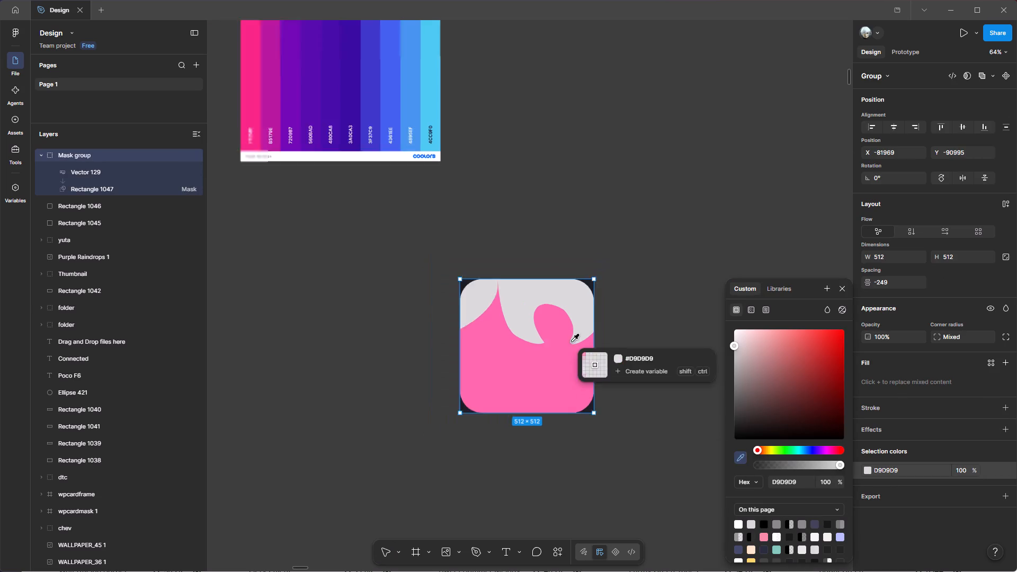
pyautogui.keyDown('ctrl'); pyautogui.scroll(-1, 572, 342); pyautogui.keyUp('ctrl')
pyautogui.keyDown('ctrl'); pyautogui.scroll(2, 454, 239); pyautogui.keyUp('ctrl')
pyautogui.click(432, 168)
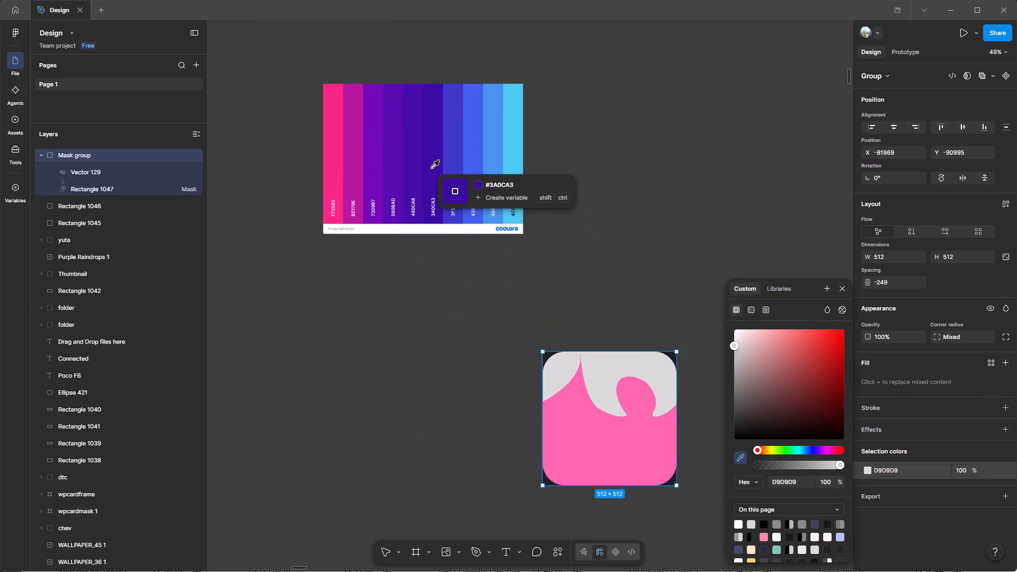
pyautogui.click(647, 244)
# Darken the Mask group's hair colour to deep purple 1E123A.
pyautogui.press('space')
pyautogui.press('space')
pyautogui.press('space')
pyautogui.press('space')
pyautogui.moveTo(777, 285); pyautogui.dragTo(760, 282)
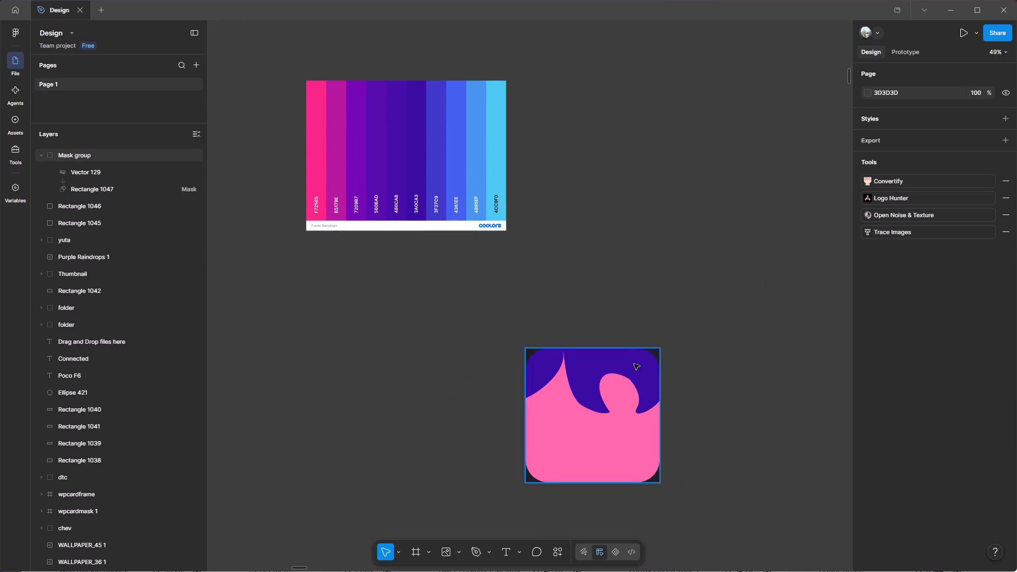
pyautogui.click(95, 158)
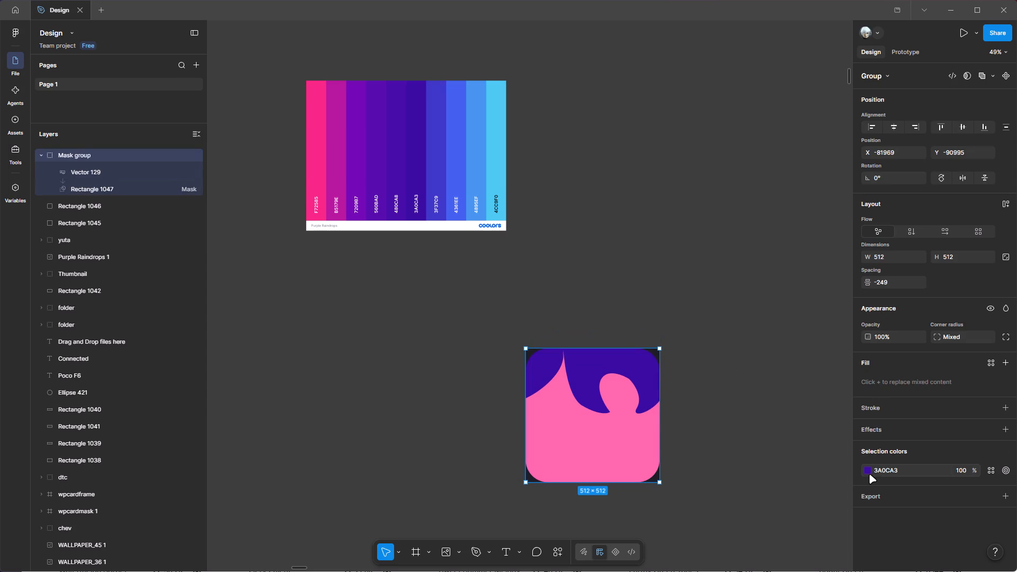
pyautogui.click(867, 471)
pyautogui.moveTo(837, 364); pyautogui.dragTo(818, 409)
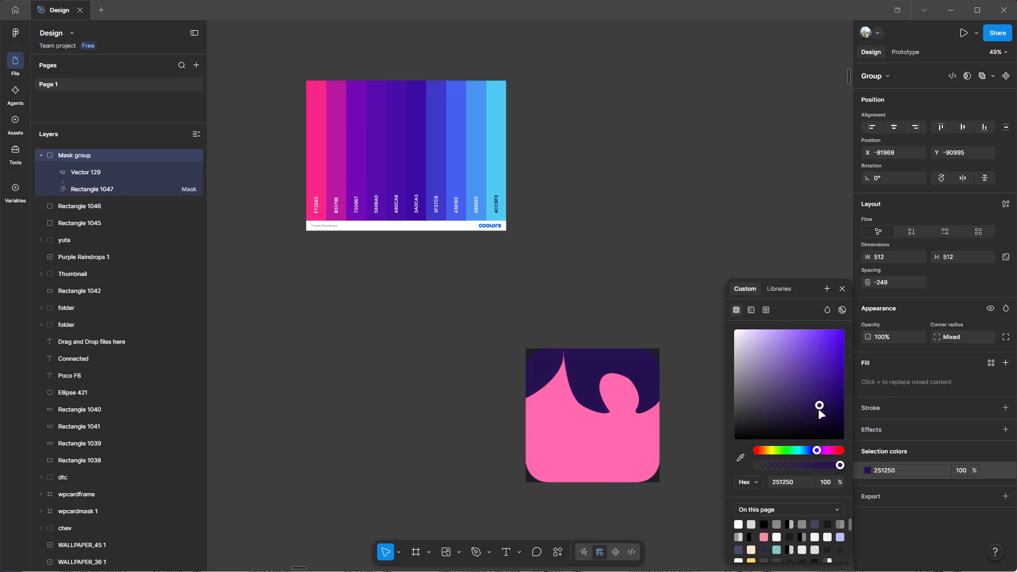
pyautogui.moveTo(818, 409); pyautogui.dragTo(820, 417)
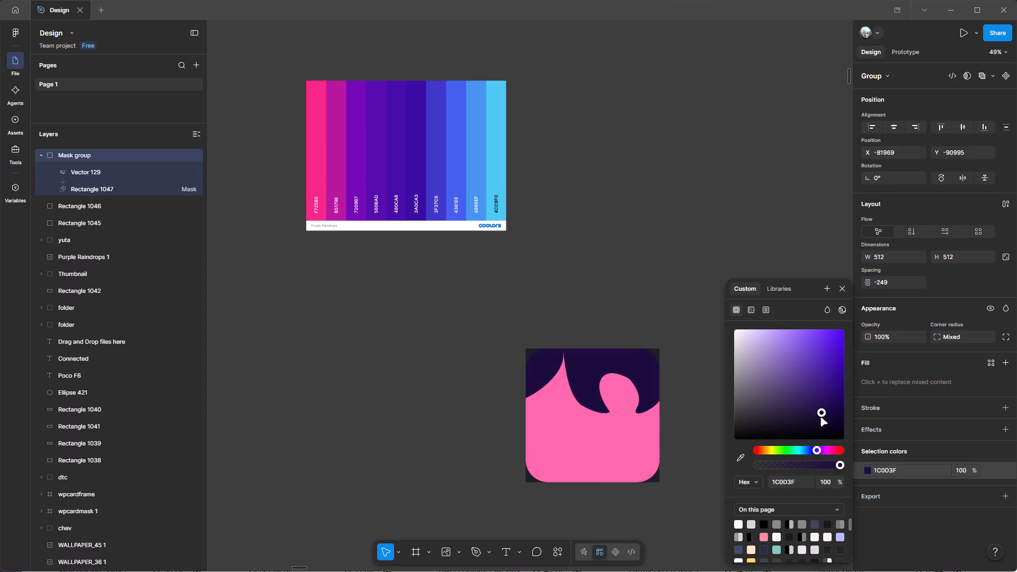
pyautogui.moveTo(820, 417); pyautogui.dragTo(810, 421)
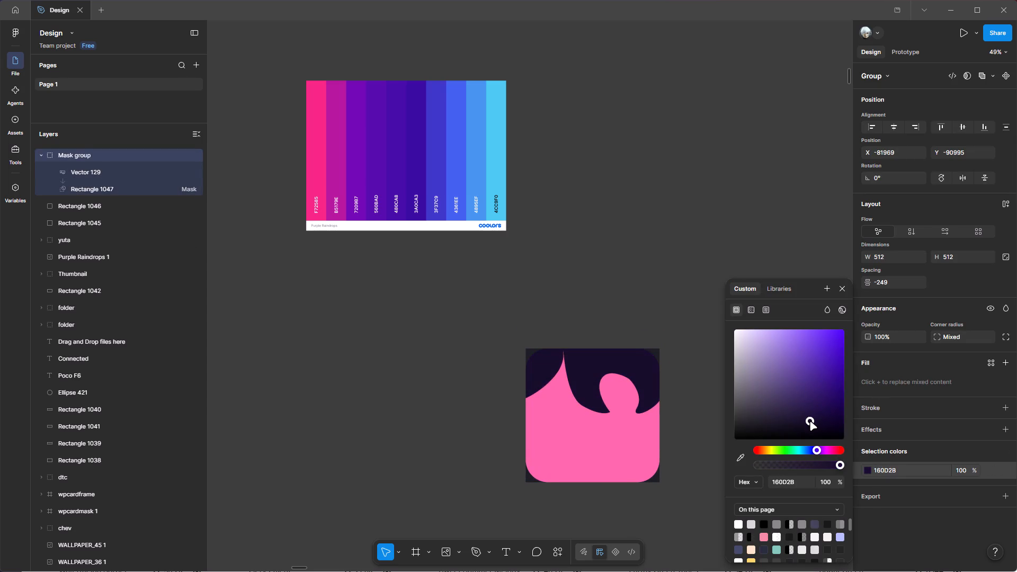
pyautogui.moveTo(810, 421); pyautogui.dragTo(810, 415)
pyautogui.click(670, 218)
# Change the fill of Rectangle 1045, the square behind the rounded base, to white.
pyautogui.press('space')
pyautogui.press('space')
pyautogui.press('space')
pyautogui.press('space')
pyautogui.moveTo(757, 414); pyautogui.dragTo(707, 395)
pyautogui.click(608, 461)
pyautogui.click(867, 332)
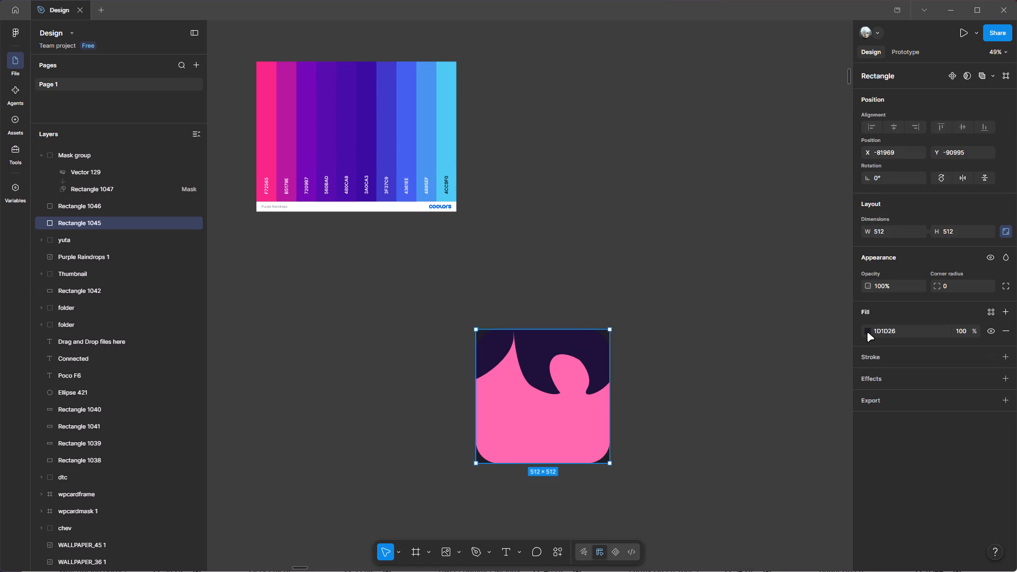
pyautogui.moveTo(776, 355); pyautogui.dragTo(668, 249)
pyautogui.click(640, 227)
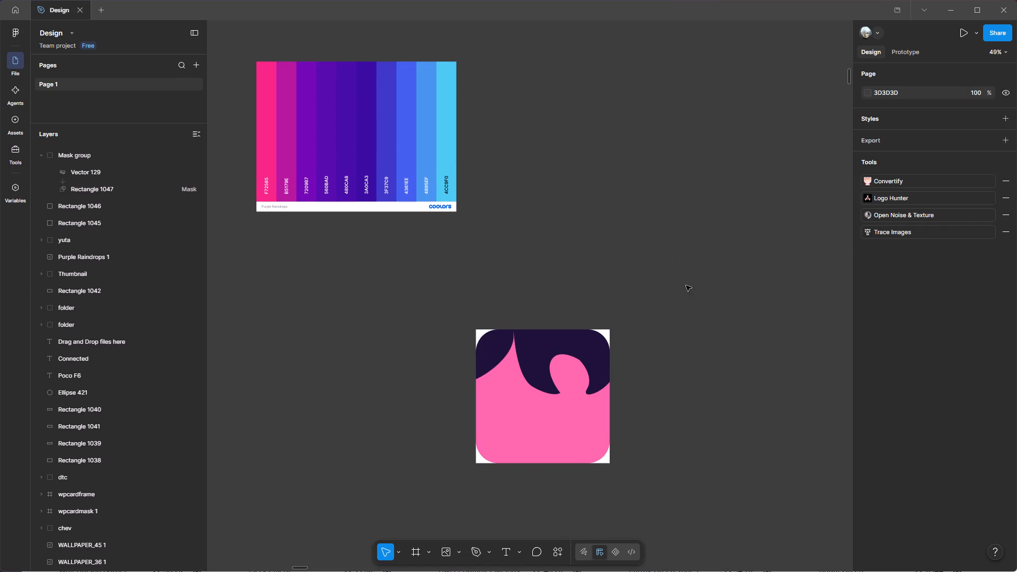
# Set the fill of the rounded base, Rectangle 1046, to the warmer pink FF7396.
pyautogui.press('space')
pyautogui.press('space')
pyautogui.press('space')
pyautogui.moveTo(726, 355); pyautogui.dragTo(700, 365)
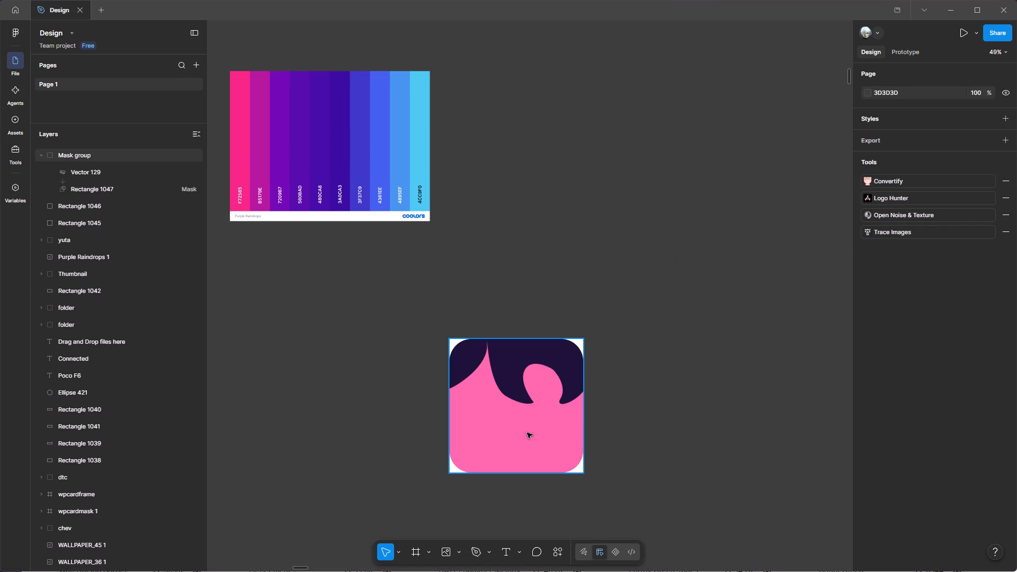
pyautogui.click(94, 208)
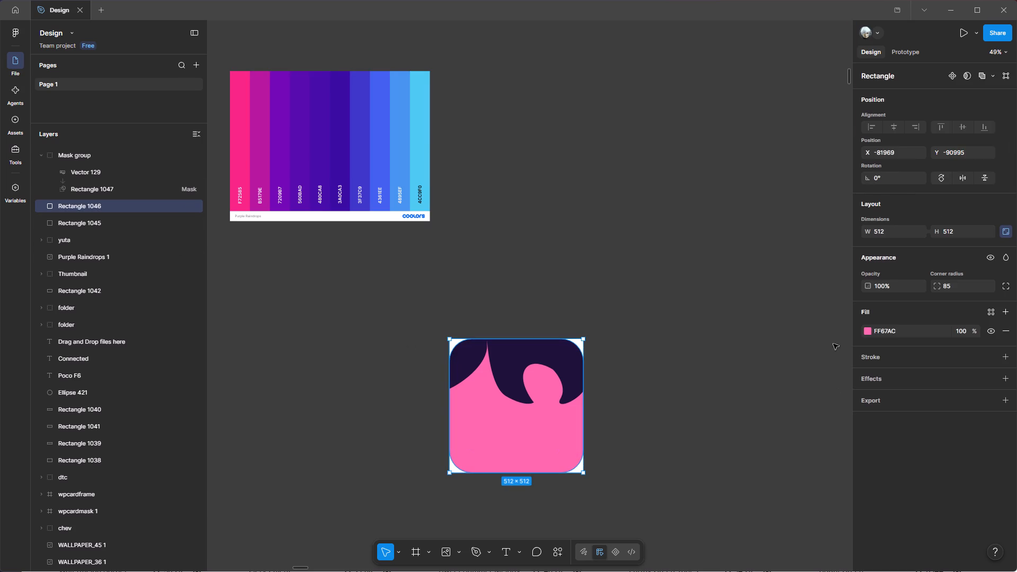
pyautogui.click(860, 329)
pyautogui.click(866, 327)
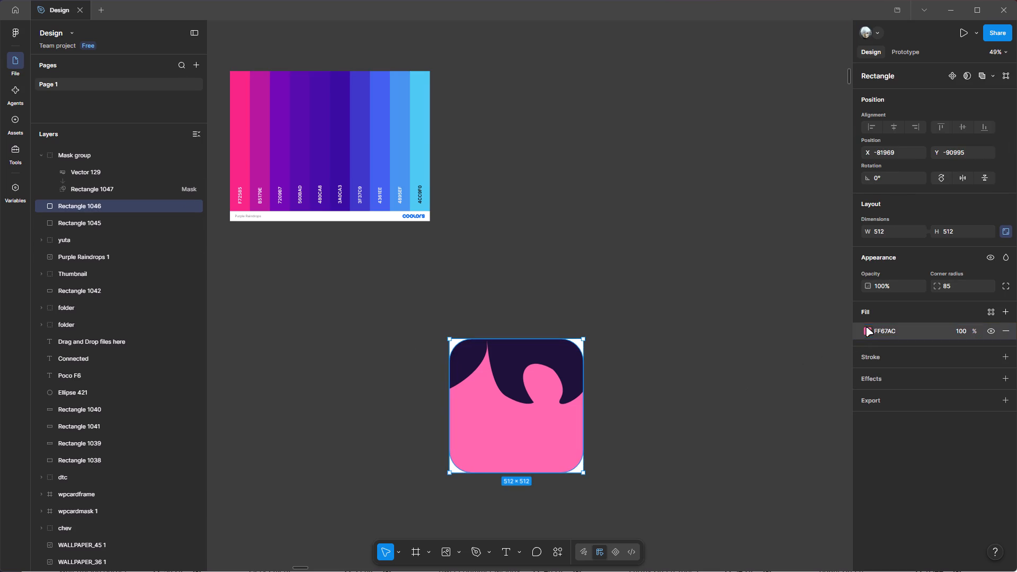
pyautogui.click(867, 330)
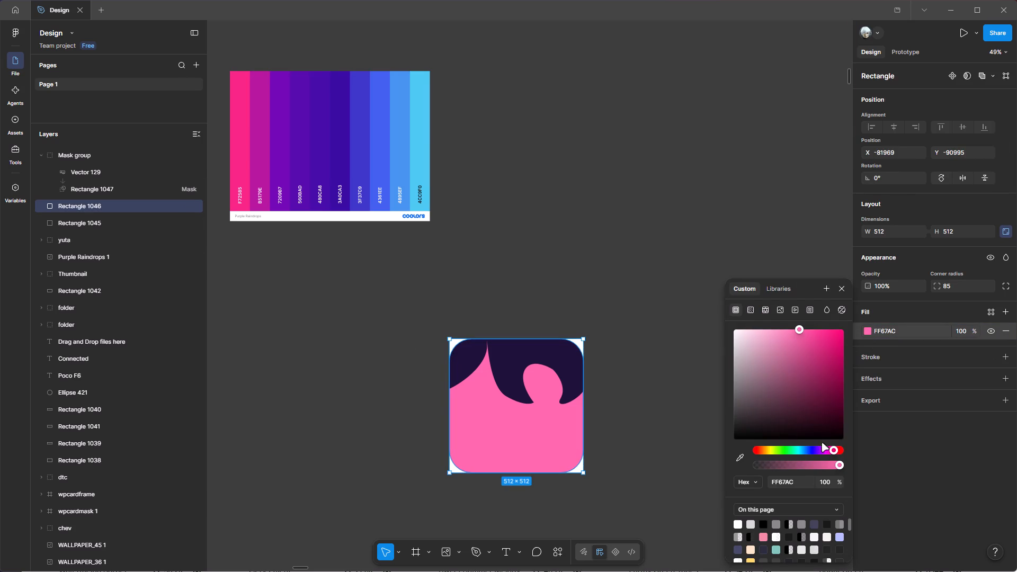
pyautogui.moveTo(829, 445); pyautogui.dragTo(833, 445)
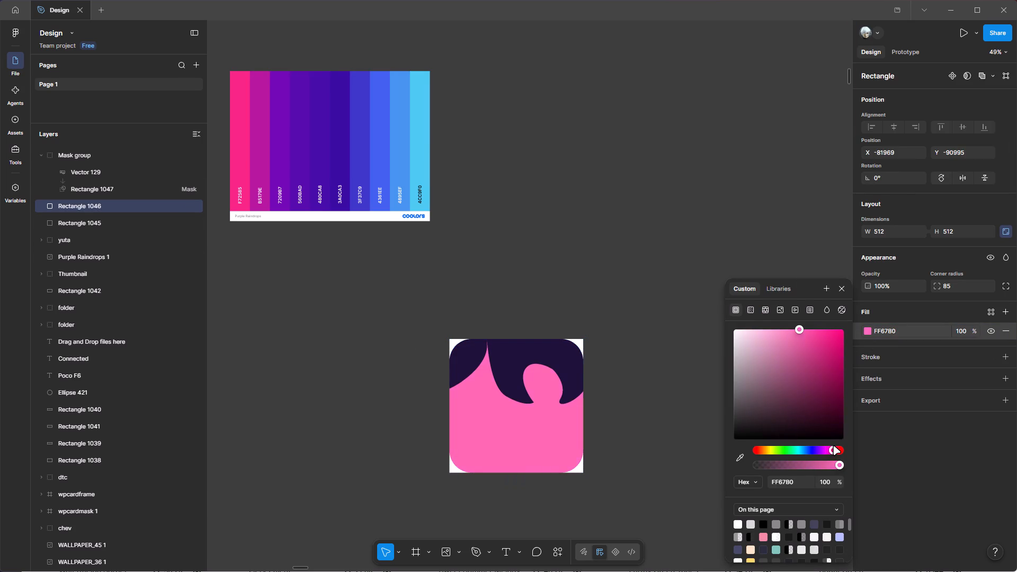
pyautogui.moveTo(833, 445); pyautogui.dragTo(836, 445)
pyautogui.moveTo(797, 323); pyautogui.dragTo(781, 321)
pyautogui.moveTo(786, 327); pyautogui.dragTo(771, 321)
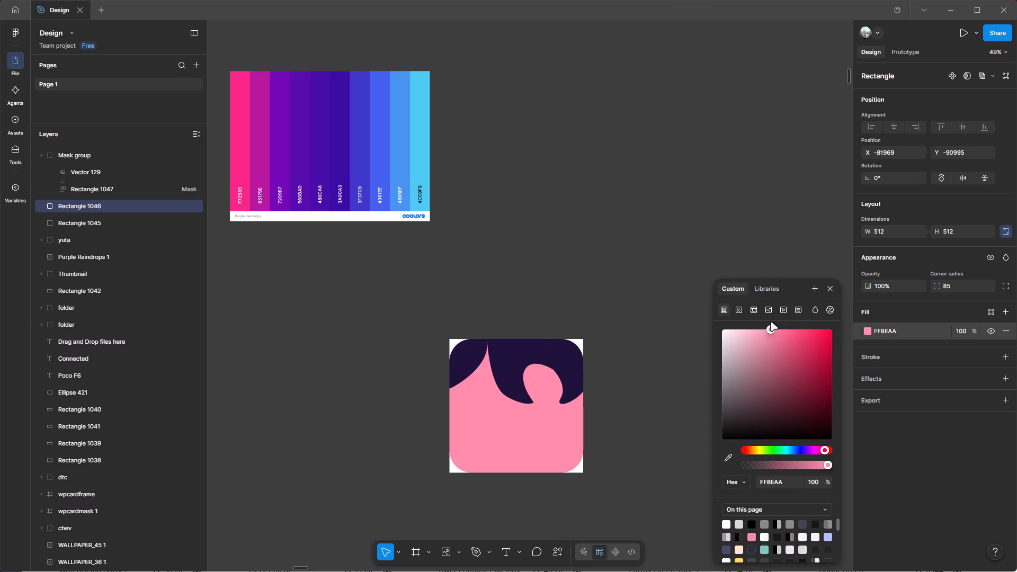
pyautogui.moveTo(771, 321); pyautogui.dragTo(782, 321)
pyautogui.click(568, 173)
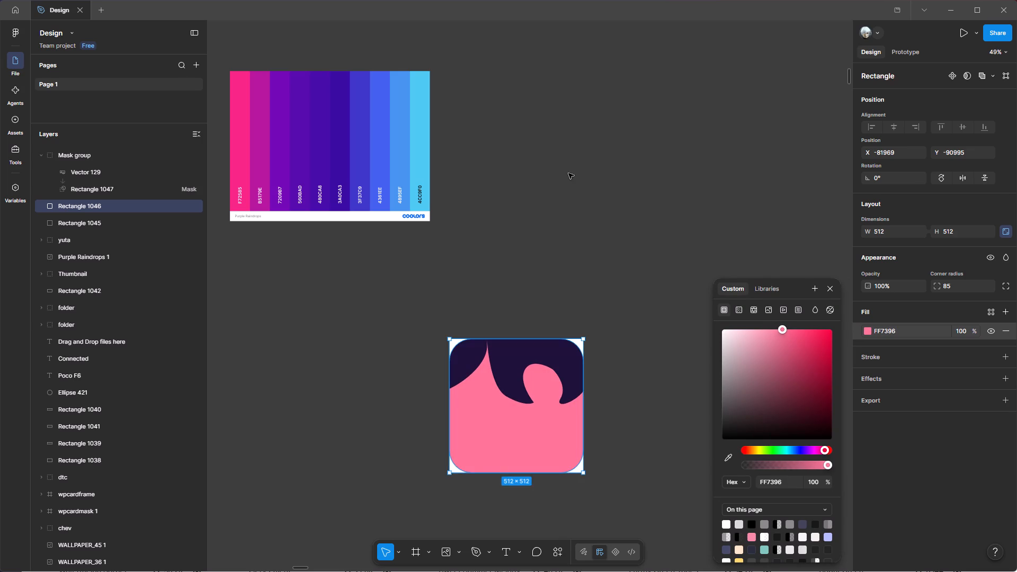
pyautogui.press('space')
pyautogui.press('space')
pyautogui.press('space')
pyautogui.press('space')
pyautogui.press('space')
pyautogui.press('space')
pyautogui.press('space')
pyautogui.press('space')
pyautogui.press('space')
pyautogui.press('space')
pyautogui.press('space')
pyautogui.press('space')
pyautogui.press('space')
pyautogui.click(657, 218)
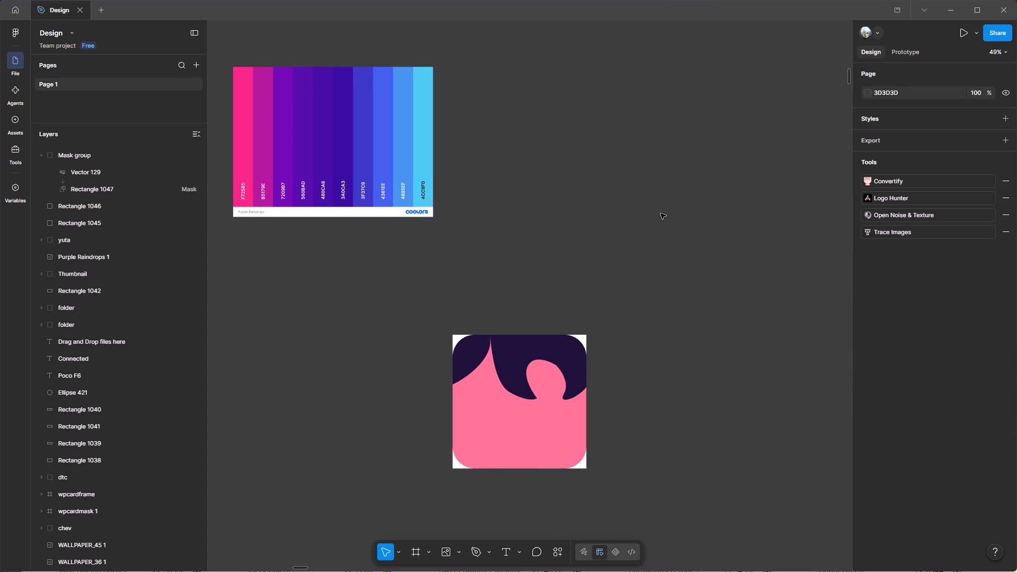
# Edit Vector 129 and lower the anchor at the hair parting's pointed tip to X -81817.5, Y -90950.5.
pyautogui.keyDown('ctrl'); pyautogui.click(508, 354); pyautogui.keyUp('ctrl')
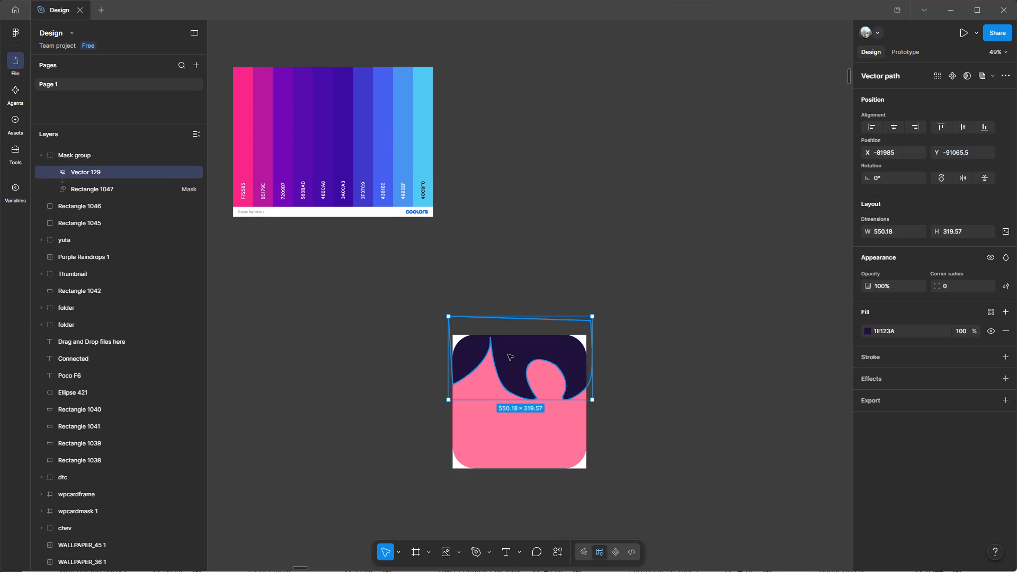
pyautogui.keyDown('ctrl'); pyautogui.scroll(3, 508, 354); pyautogui.keyUp('ctrl')
pyautogui.press('Return')
pyautogui.keyDown('ctrl'); pyautogui.scroll(4, 506, 353); pyautogui.keyUp('ctrl')
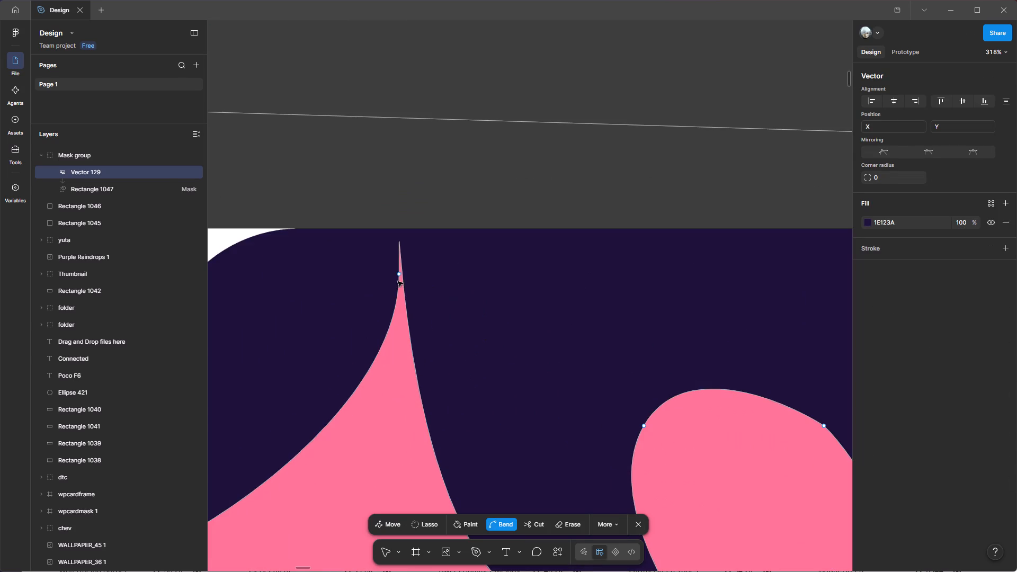
pyautogui.keyDown('ctrl'); pyautogui.scroll(3, 369, 274); pyautogui.keyUp('ctrl')
pyautogui.moveTo(435, 274); pyautogui.dragTo(451, 300)
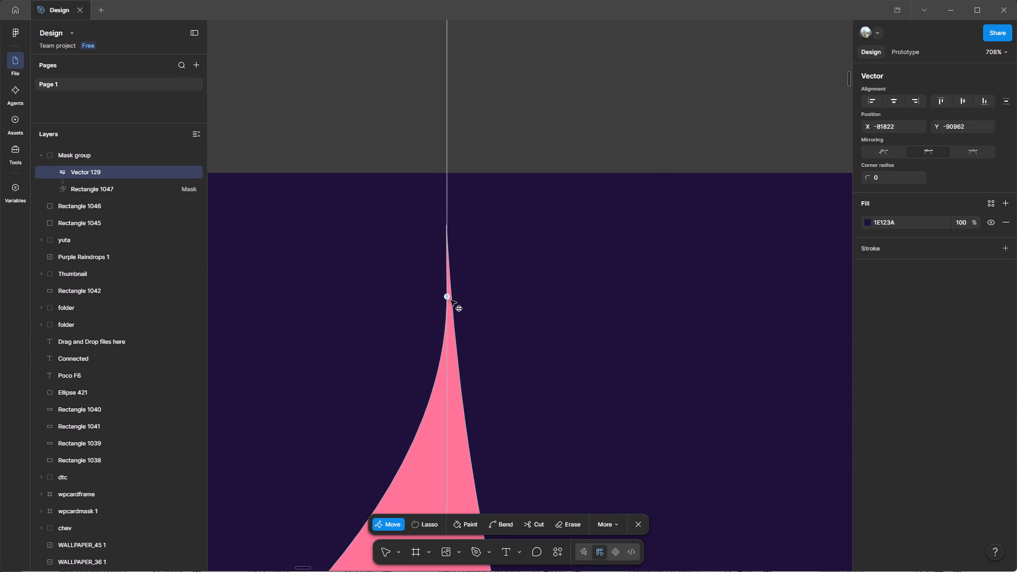
pyautogui.moveTo(451, 300); pyautogui.dragTo(463, 339)
pyautogui.keyDown('ctrl'); pyautogui.scroll(-9, 460, 339); pyautogui.keyUp('ctrl')
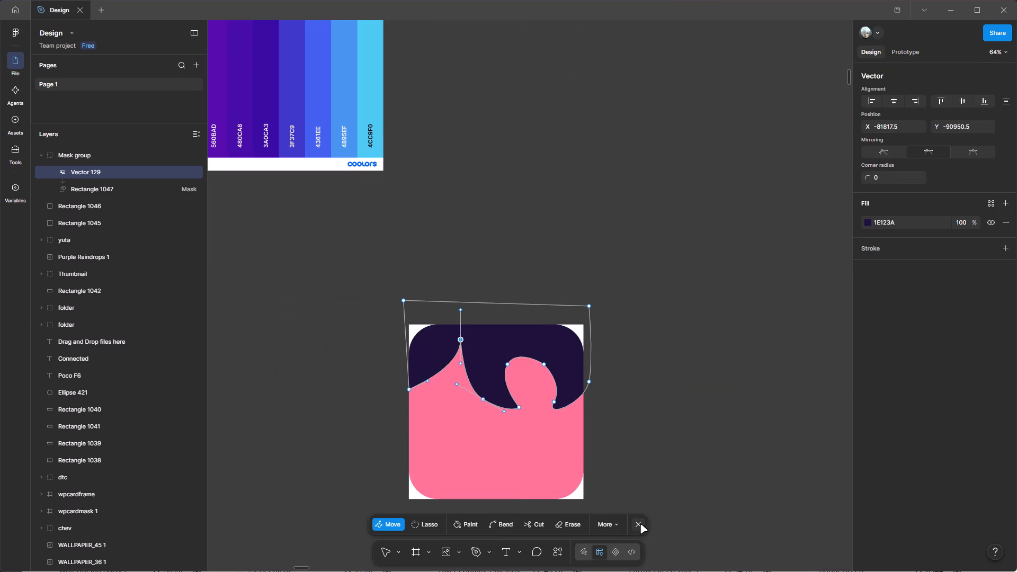
pyautogui.click(640, 524)
pyautogui.click(645, 396)
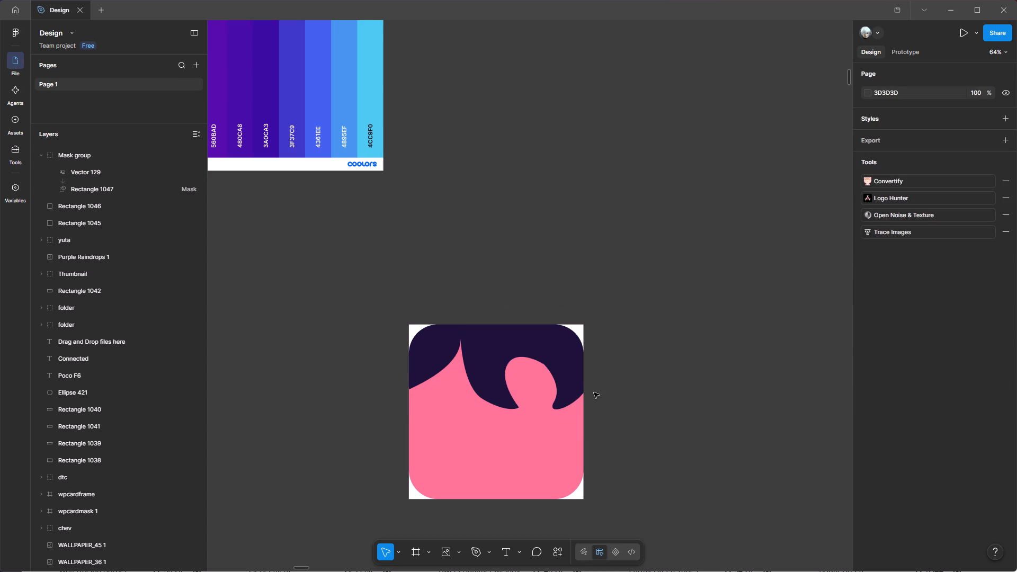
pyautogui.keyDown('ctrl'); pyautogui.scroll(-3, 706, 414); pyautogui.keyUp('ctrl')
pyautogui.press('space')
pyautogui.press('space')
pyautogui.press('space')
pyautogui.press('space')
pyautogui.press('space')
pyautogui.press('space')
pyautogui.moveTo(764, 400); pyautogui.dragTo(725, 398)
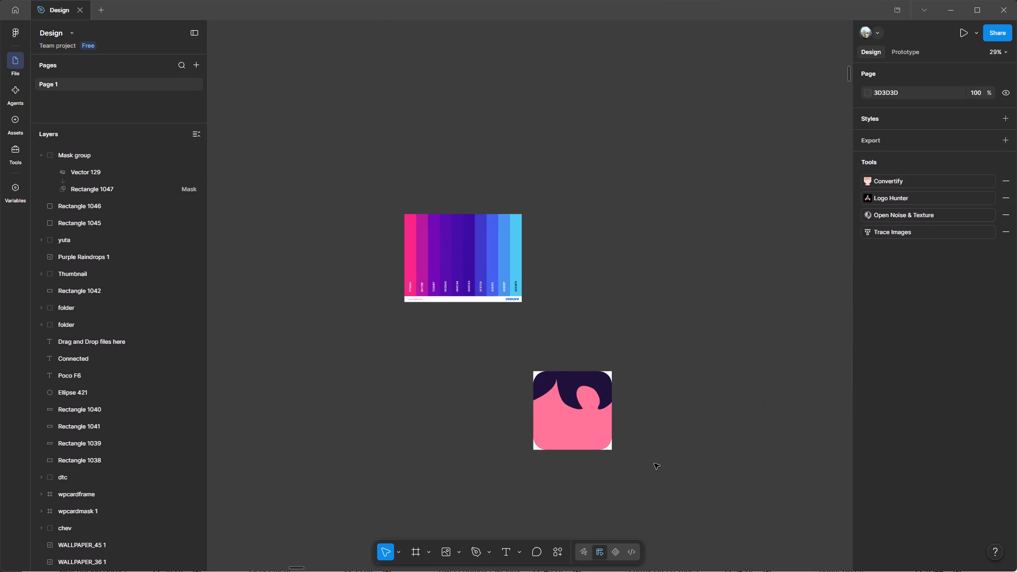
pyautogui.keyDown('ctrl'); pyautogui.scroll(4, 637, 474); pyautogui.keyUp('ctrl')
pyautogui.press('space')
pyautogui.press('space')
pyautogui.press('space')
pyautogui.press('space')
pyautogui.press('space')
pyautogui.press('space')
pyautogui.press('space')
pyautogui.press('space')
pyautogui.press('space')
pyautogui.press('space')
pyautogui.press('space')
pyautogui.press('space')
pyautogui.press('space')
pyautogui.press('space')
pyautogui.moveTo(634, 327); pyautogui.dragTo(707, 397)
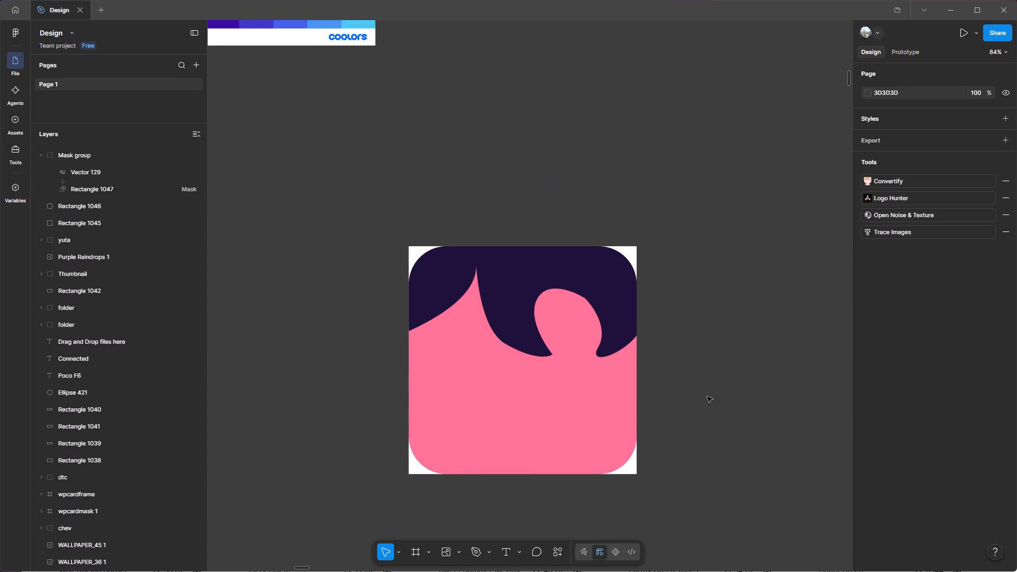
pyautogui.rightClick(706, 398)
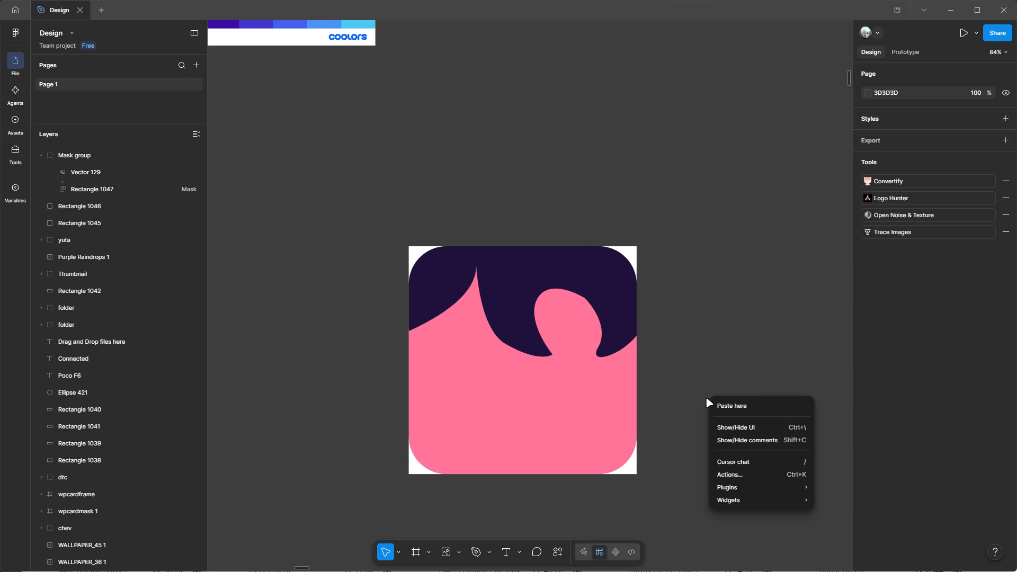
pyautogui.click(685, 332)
# Draw a closed four-sided slanted eye, about 160.5 × 67.5, with the Pen tool below the hair on the left half of the face.
pyautogui.click(487, 552)
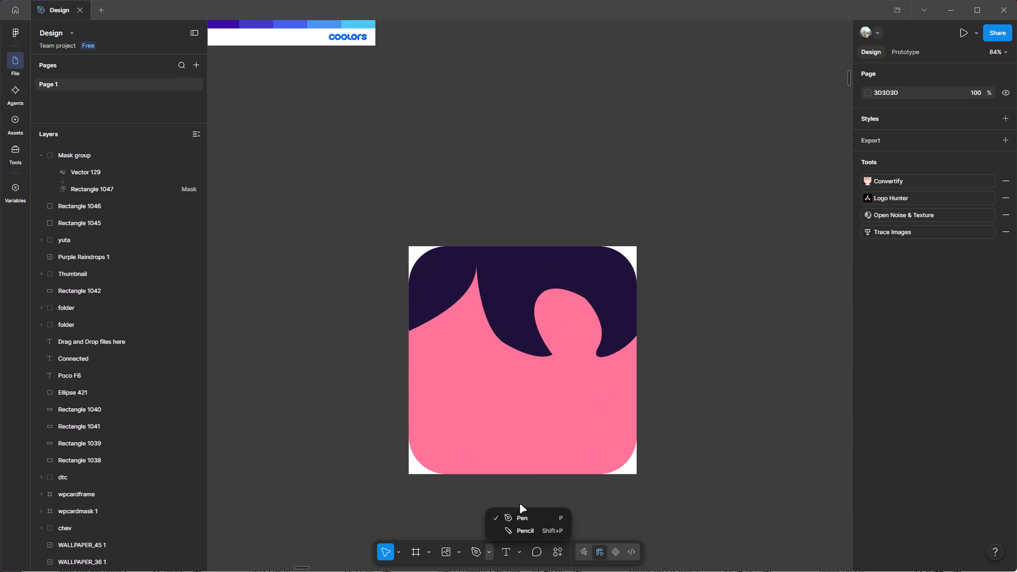
pyautogui.click(518, 523)
pyautogui.keyDown('ctrl'); pyautogui.scroll(1, 491, 388); pyautogui.keyUp('ctrl')
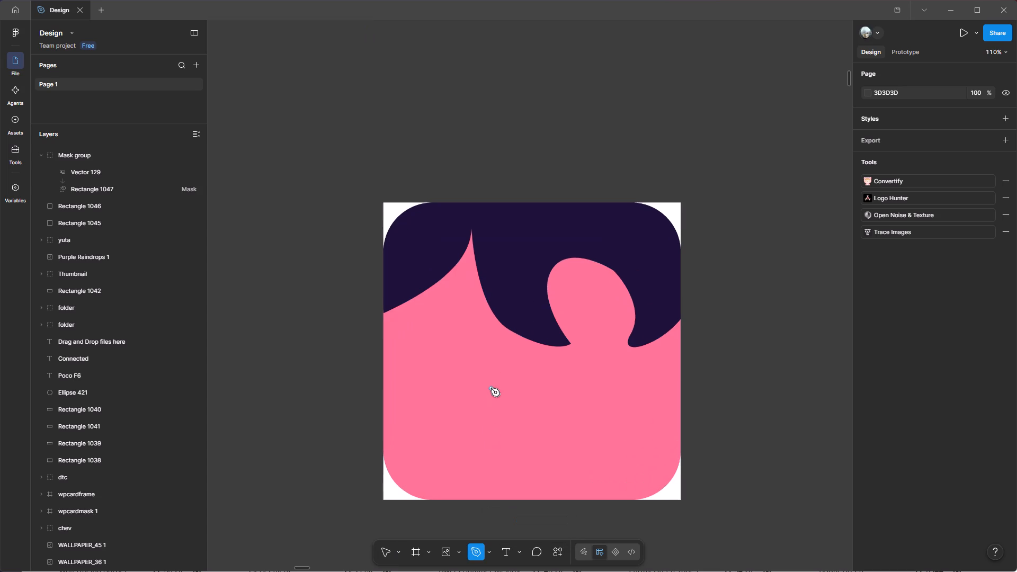
pyautogui.click(422, 333)
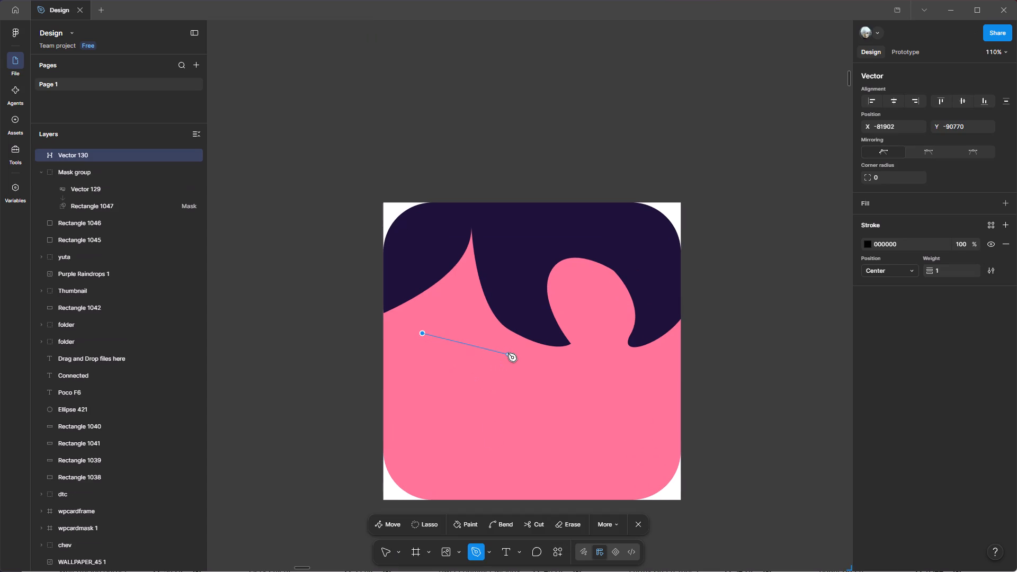
pyautogui.click(515, 350)
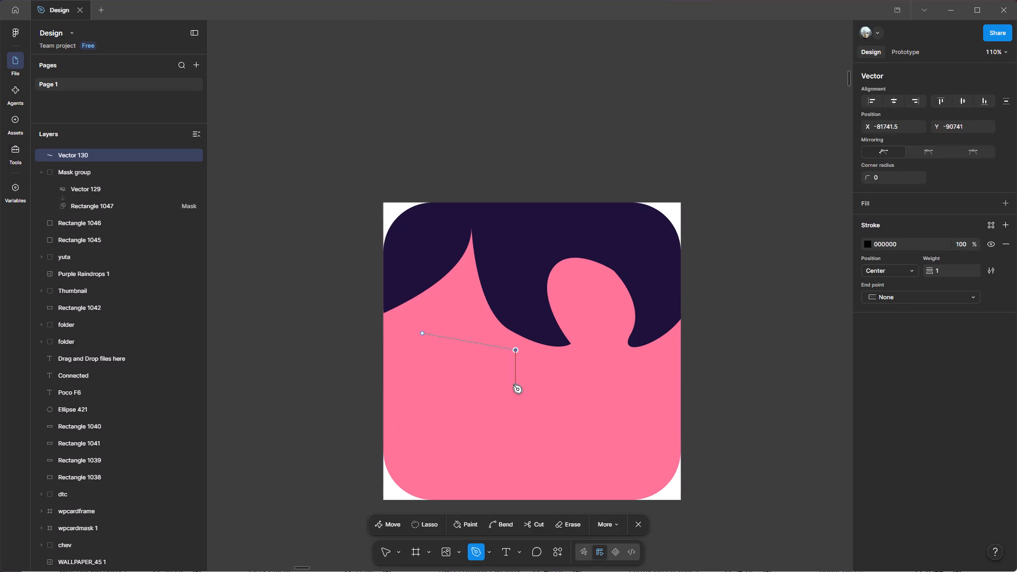
pyautogui.click(513, 372)
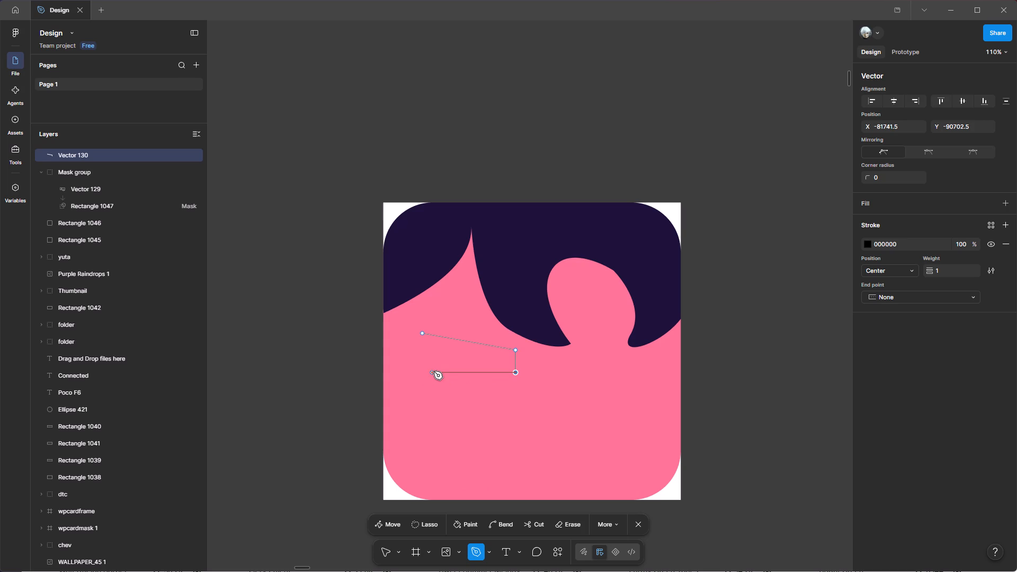
pyautogui.click(440, 369)
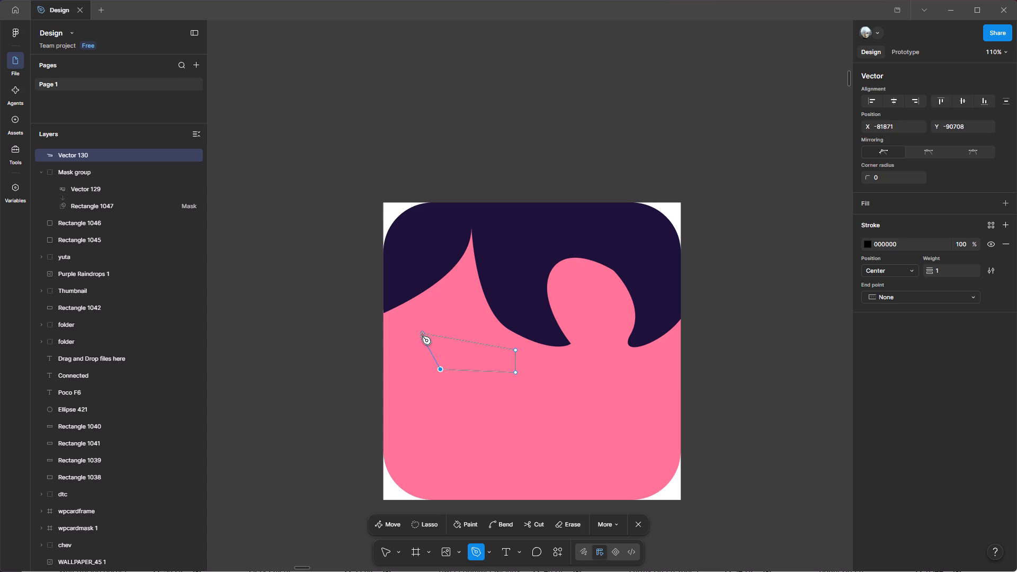
pyautogui.click(422, 334)
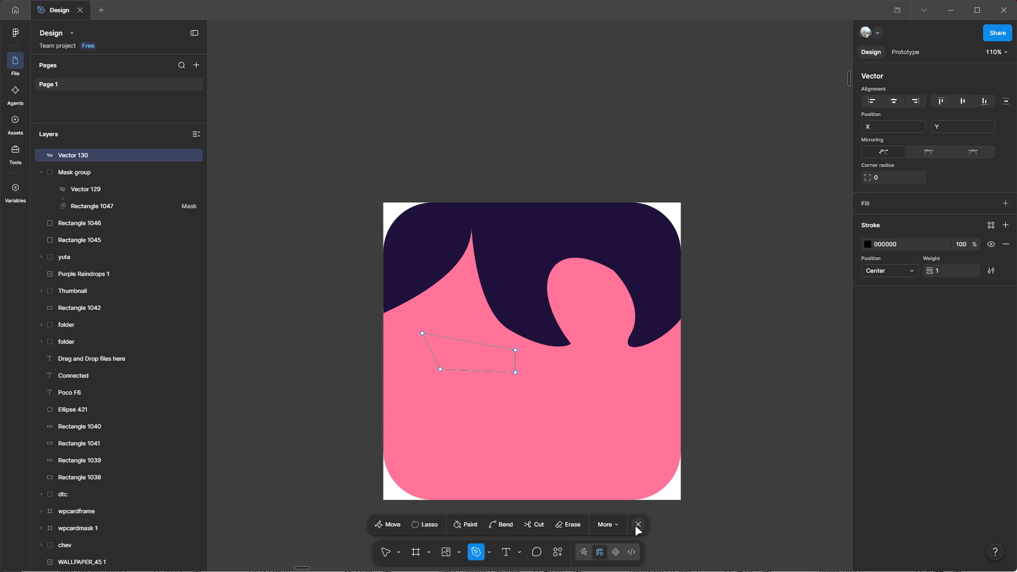
pyautogui.click(635, 526)
# Add a D9D9D9 fill to the new eye shape and remove its stroke.
pyautogui.click(1002, 311)
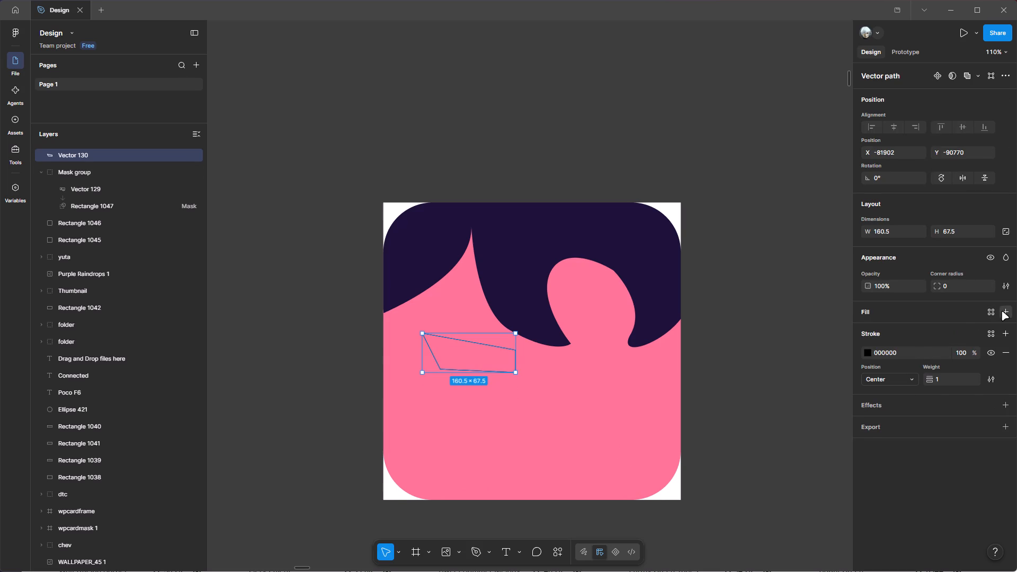
pyautogui.click(1007, 376)
# Move the eye shape, Vector 130, to about X -81904, Y -90752.
pyautogui.moveTo(487, 359); pyautogui.dragTo(486, 360)
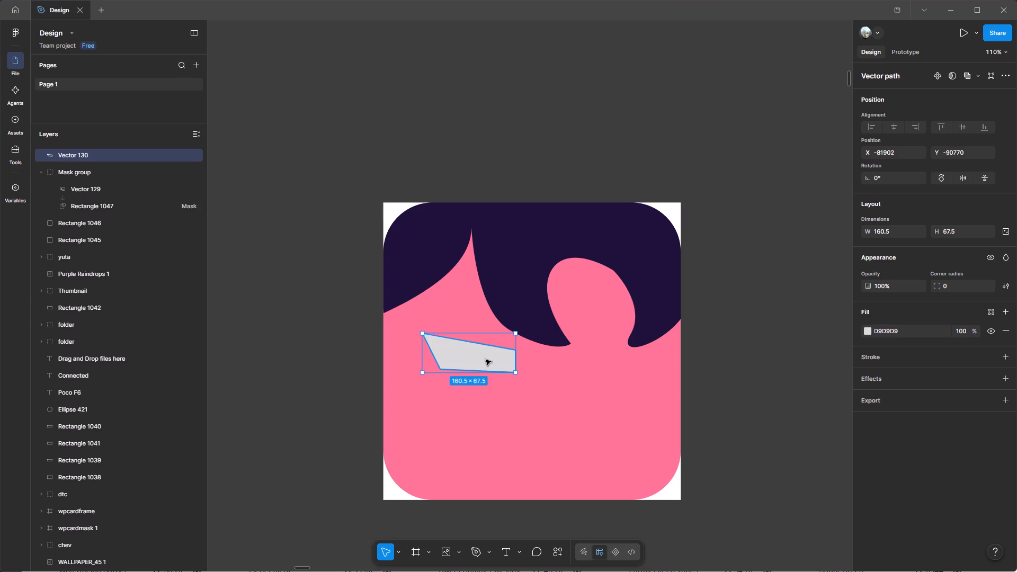
pyautogui.moveTo(486, 360); pyautogui.dragTo(514, 368)
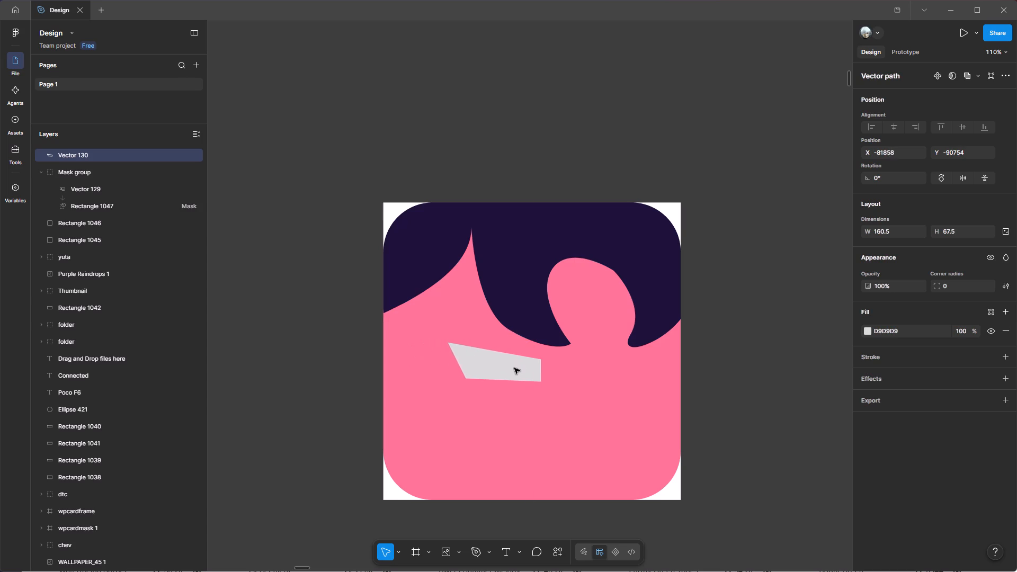
pyautogui.moveTo(514, 368); pyautogui.dragTo(493, 369)
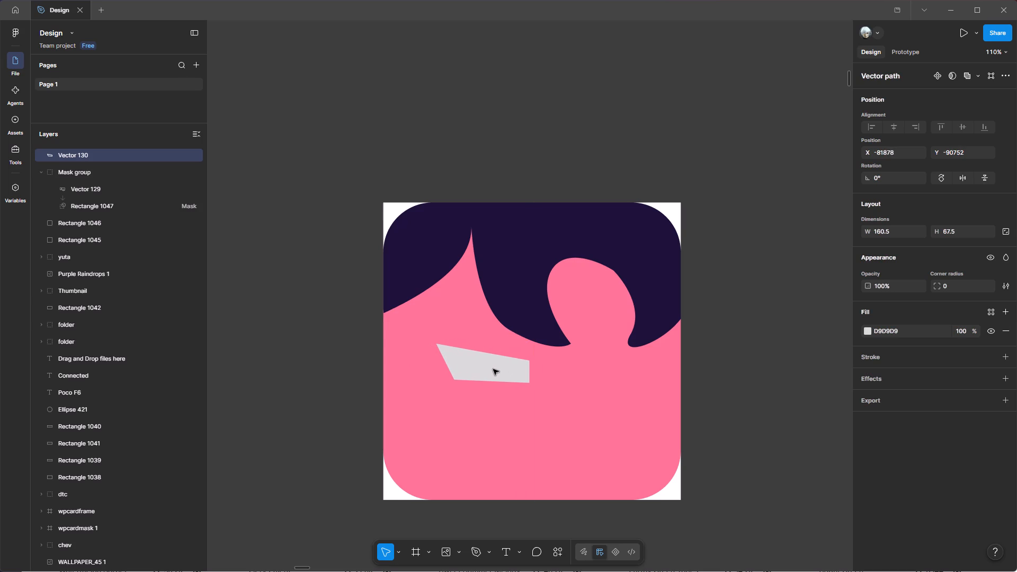
pyautogui.moveTo(493, 369); pyautogui.dragTo(486, 369)
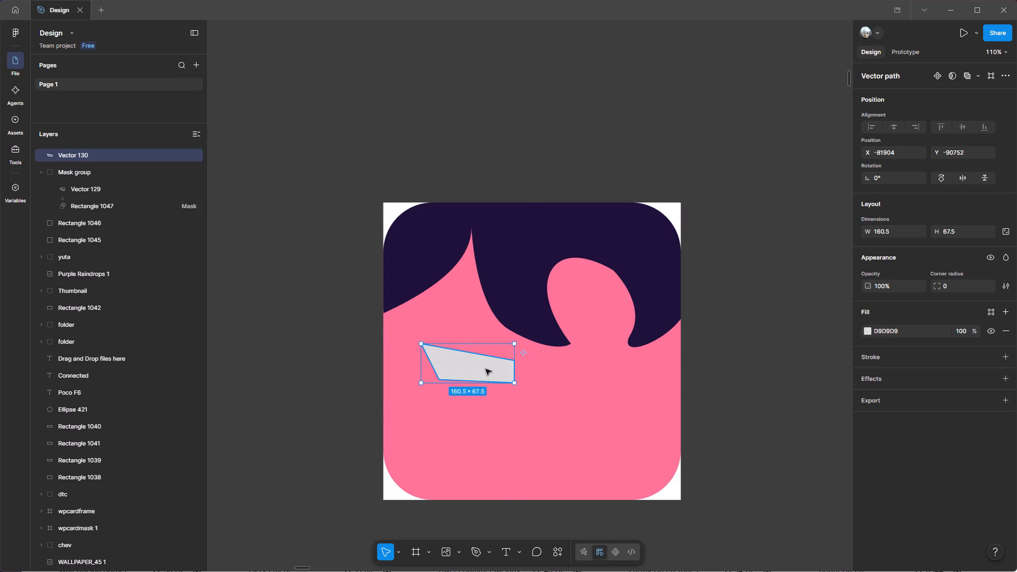
# Draw a 65 × 65 spacer square at X -81969, Y -90739, between the base's left edge and the eye.
pyautogui.click(460, 545)
pyautogui.click(496, 455)
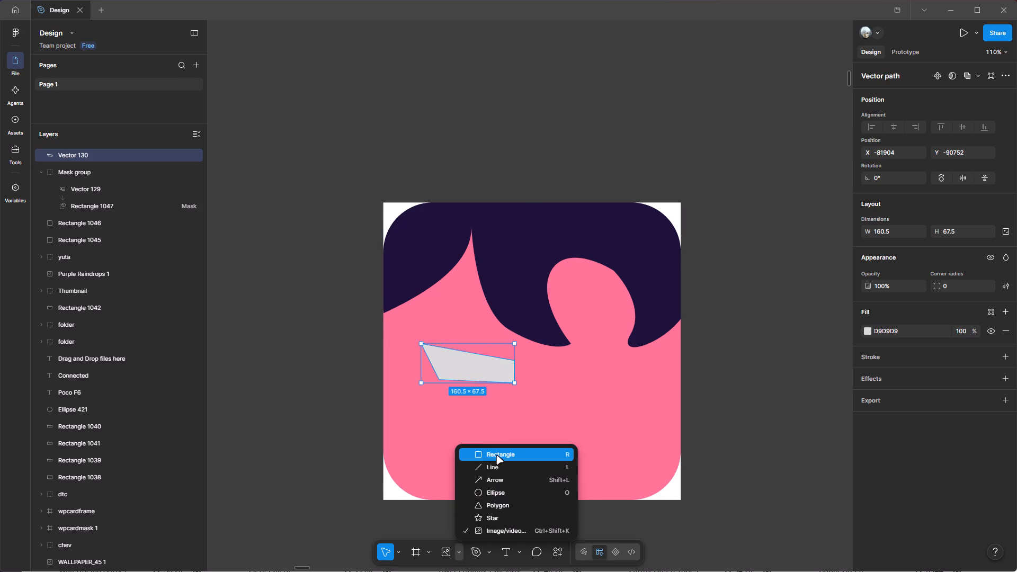
pyautogui.keyDown('ctrl'); pyautogui.scroll(1, 416, 353); pyautogui.keyUp('ctrl')
pyautogui.keyDown('shift'); pyautogui.moveTo(371, 352); pyautogui.dragTo(425, 377); pyautogui.keyUp('shift')
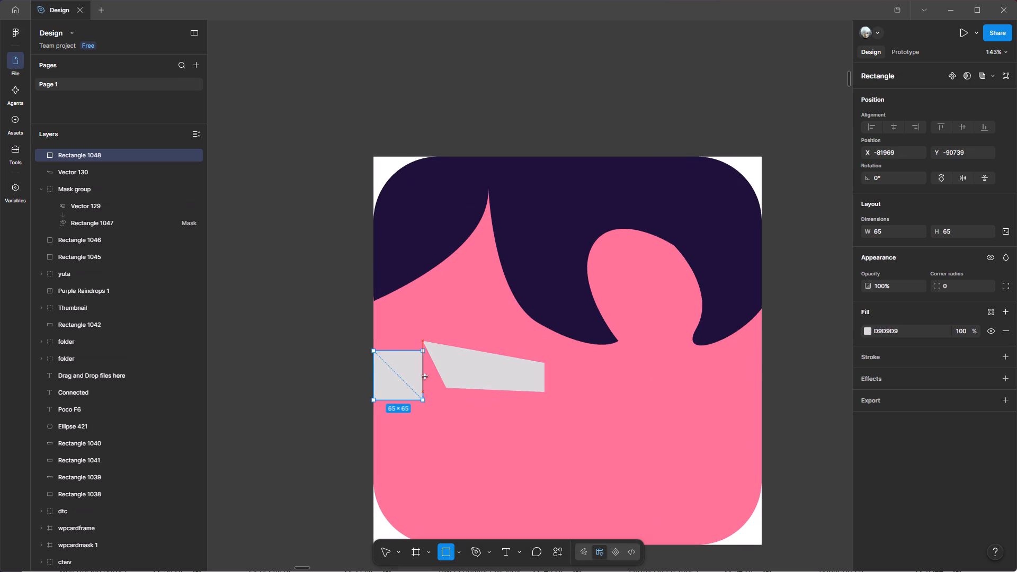
pyautogui.keyDown('shift'); pyautogui.moveTo(425, 377); pyautogui.dragTo(423, 372); pyautogui.keyUp('shift')
# Duplicate the eye shape, Vector 130, in place.
pyautogui.click(523, 382)
pyautogui.keyDown('ctrl'); pyautogui.scroll(-1, 454, 360); pyautogui.keyUp('ctrl')
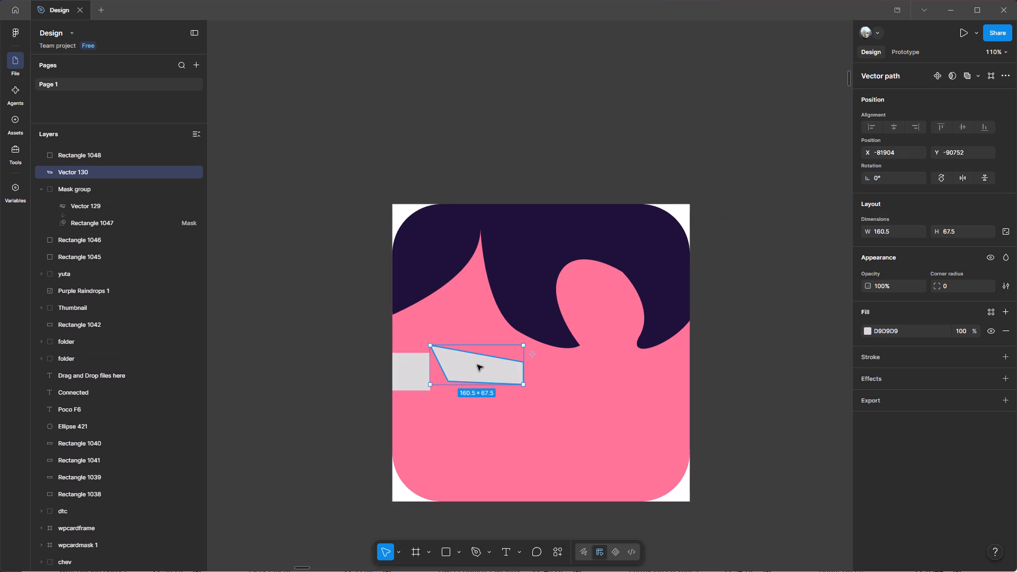
pyautogui.hotkey('ctrl', 'd')
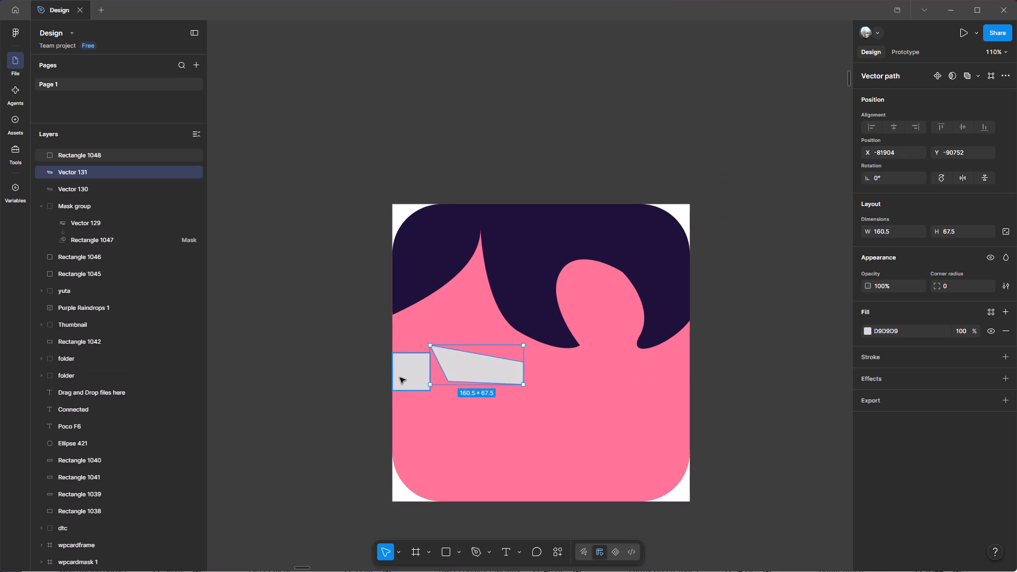
# Move the 65 × 65 spacer square across to the base's right edge.
pyautogui.click(400, 376)
pyautogui.moveTo(416, 371); pyautogui.dragTo(676, 373)
# Flip the duplicated eye horizontally and move it to X -81682, Y -90752, level with the first eye and against the spacer square.
pyautogui.click(473, 376)
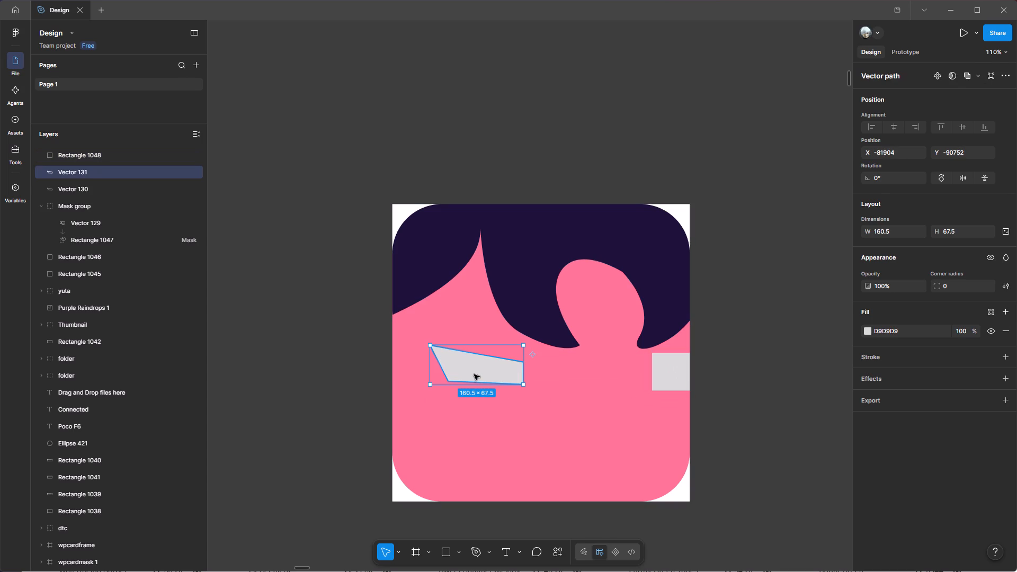
pyautogui.click(968, 180)
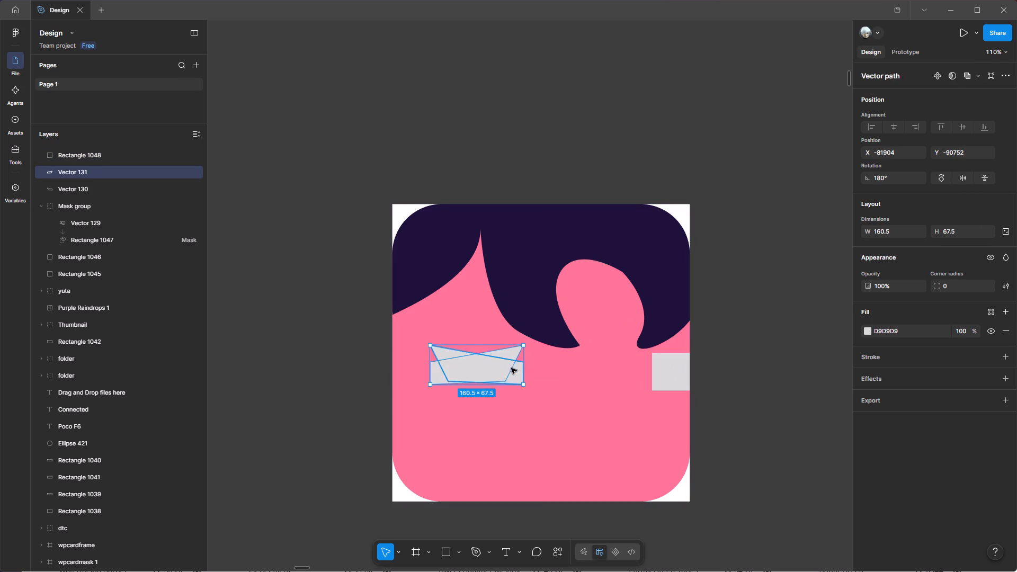
pyautogui.moveTo(491, 368); pyautogui.dragTo(606, 369)
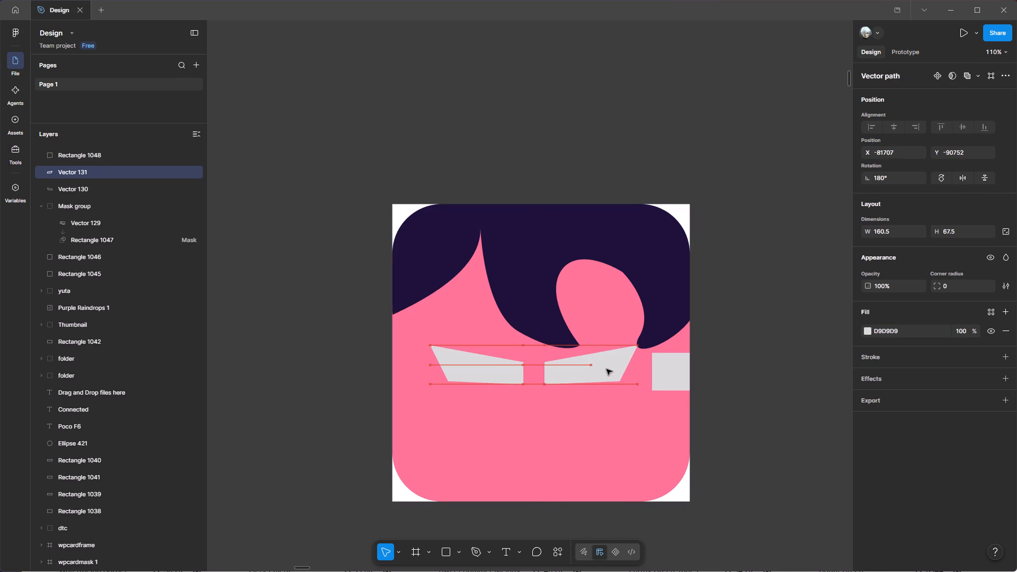
pyautogui.moveTo(606, 369); pyautogui.dragTo(621, 369)
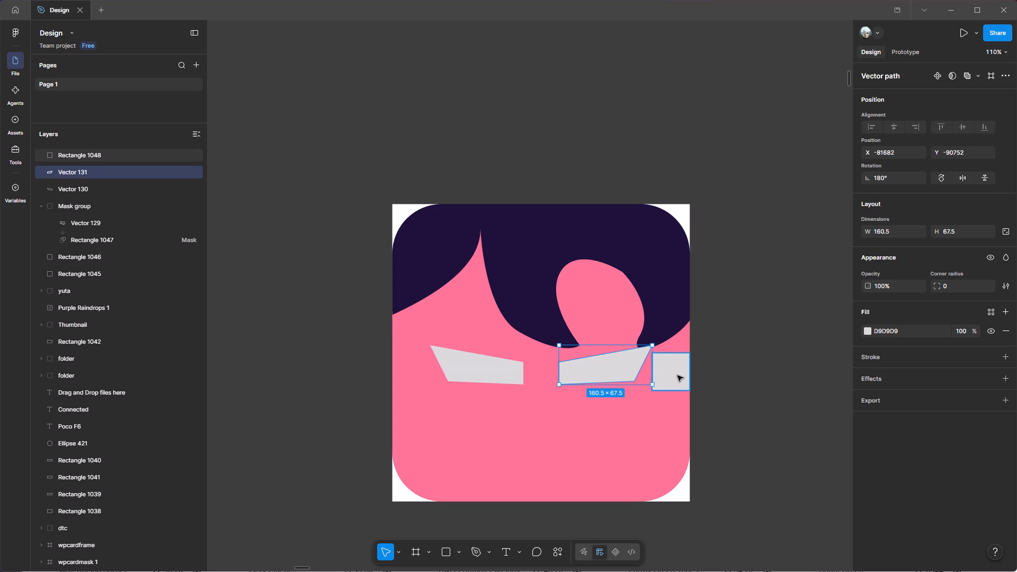
pyautogui.keyDown('ctrl'); pyautogui.scroll(2, 667, 377); pyautogui.keyUp('ctrl')
pyautogui.click(597, 359)
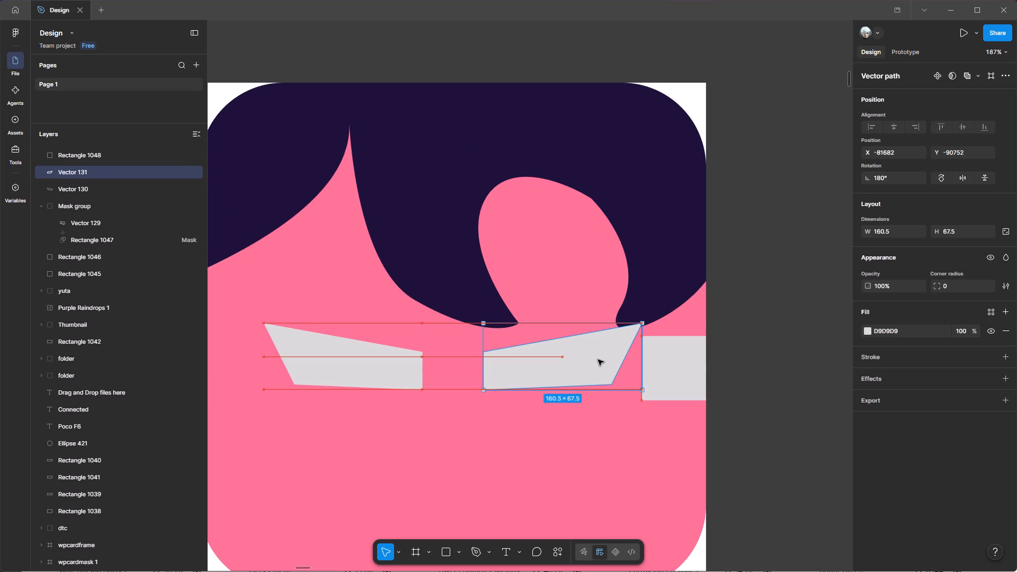
# Delete the spacer square, Rectangle 1048.
pyautogui.click(695, 381)
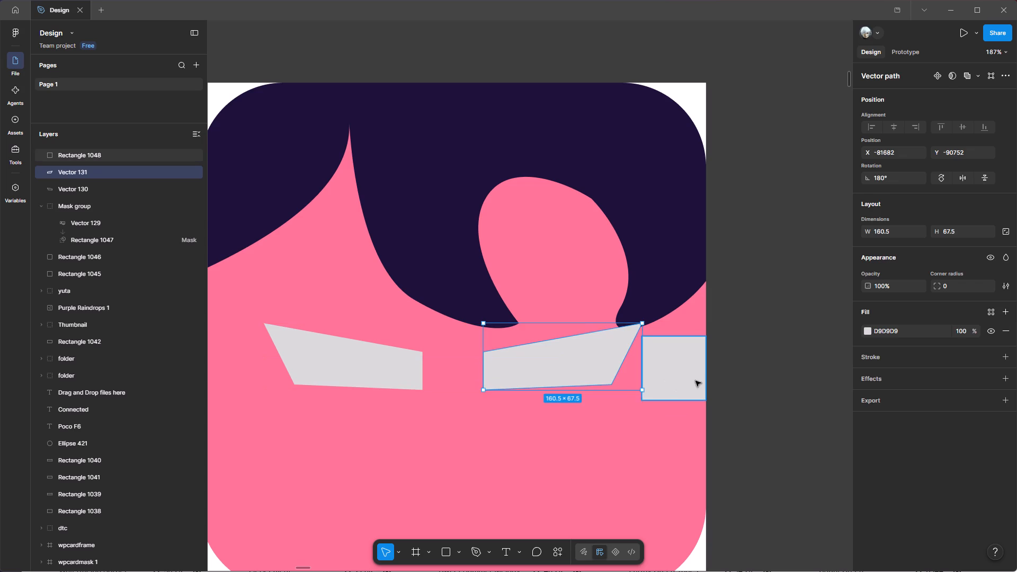
pyautogui.keyDown('ctrl'); pyautogui.scroll(-2, 556, 364); pyautogui.keyUp('ctrl')
pyautogui.press('Delete')
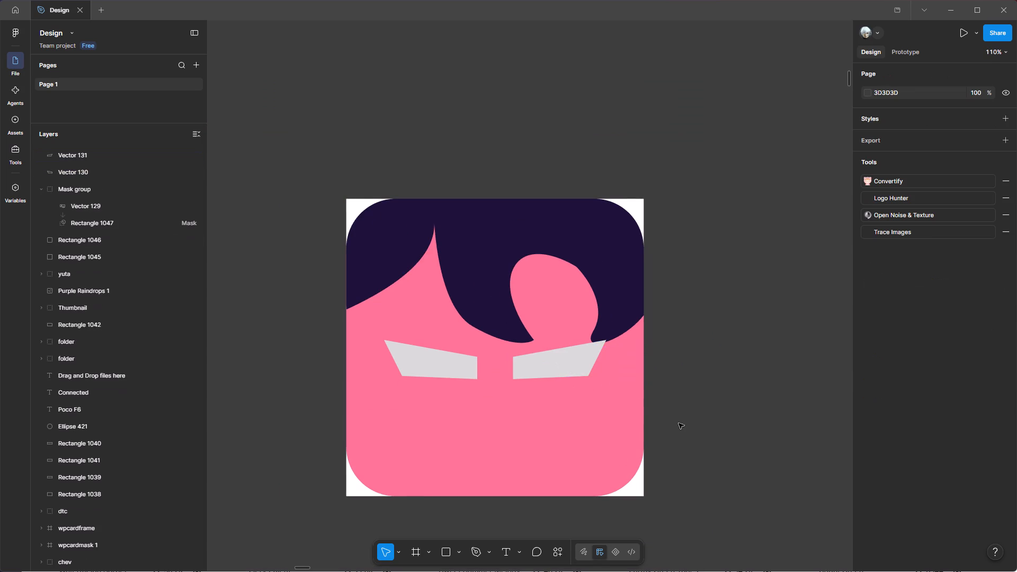
# Collapse the Mask group and move it above Vector 131 and Vector 130 so the hair overlaps the eyes.
pyautogui.keyDown('ctrl'); pyautogui.scroll(-2, 679, 423); pyautogui.keyUp('ctrl')
pyautogui.keyDown('ctrl'); pyautogui.scroll(2, 728, 384); pyautogui.keyUp('ctrl')
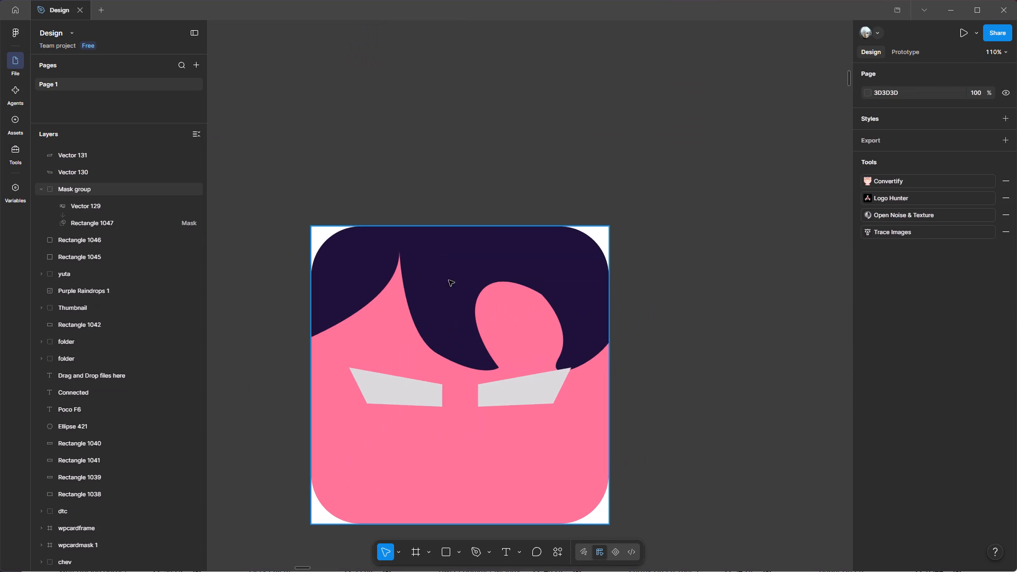
pyautogui.click(69, 191)
pyautogui.click(39, 193)
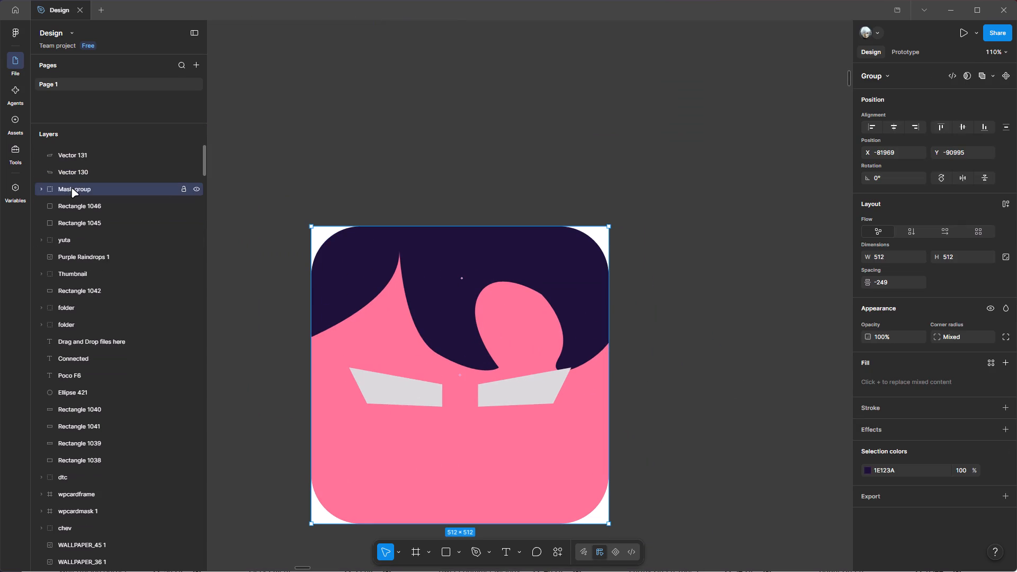
pyautogui.moveTo(72, 188); pyautogui.dragTo(65, 152)
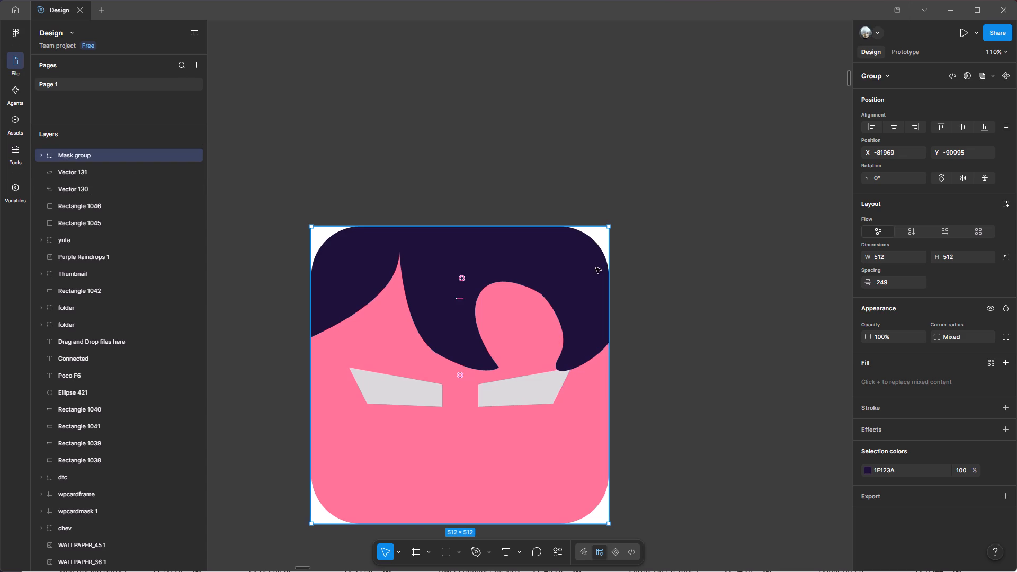
pyautogui.click(653, 279)
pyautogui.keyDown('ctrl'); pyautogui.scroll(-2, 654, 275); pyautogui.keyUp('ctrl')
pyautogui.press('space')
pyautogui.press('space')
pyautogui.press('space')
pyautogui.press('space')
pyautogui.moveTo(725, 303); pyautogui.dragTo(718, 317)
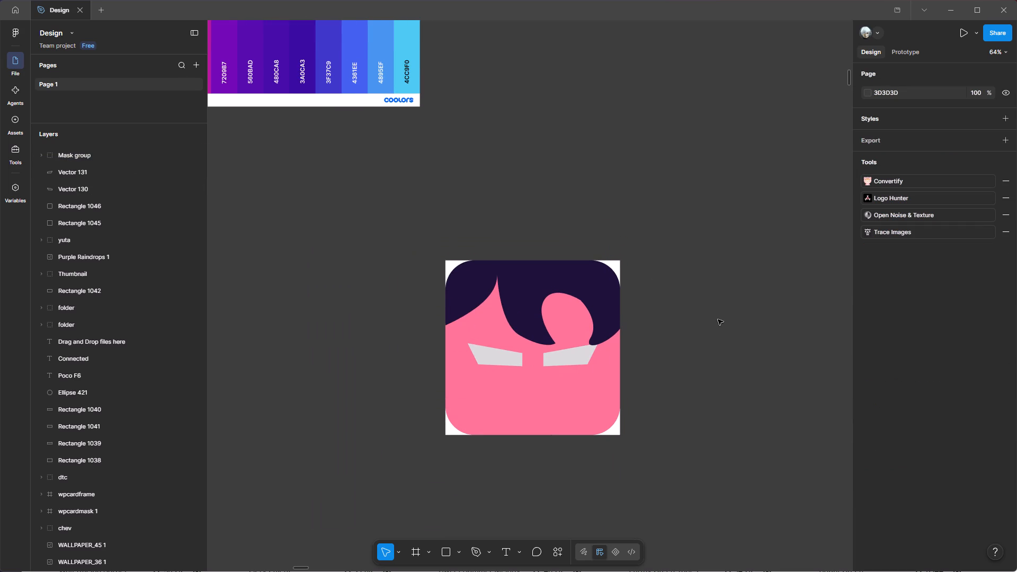
# Fill both eye shapes with the hair's deep purple 1E123A, sampled from the hair.
pyautogui.keyDown('ctrl'); pyautogui.scroll(2, 495, 369); pyautogui.keyUp('ctrl')
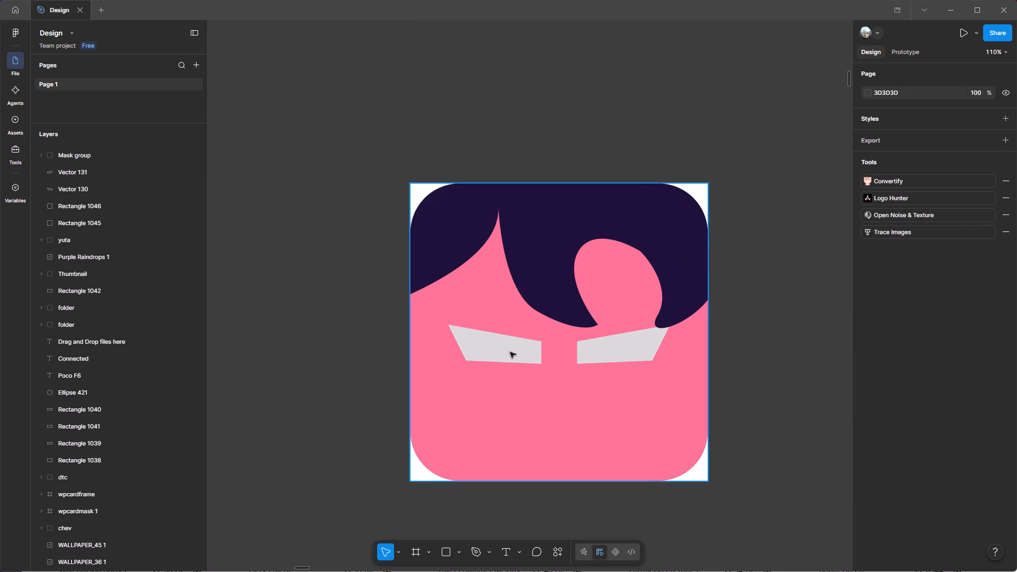
pyautogui.click(65, 175)
pyautogui.keyDown('shift'); pyautogui.click(81, 195); pyautogui.keyUp('shift')
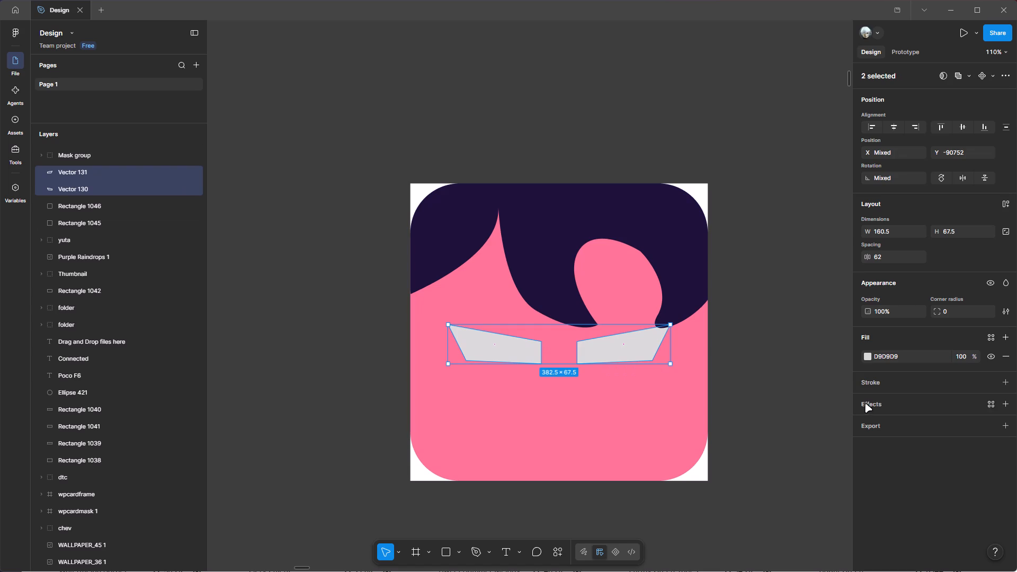
pyautogui.click(866, 354)
pyautogui.click(740, 458)
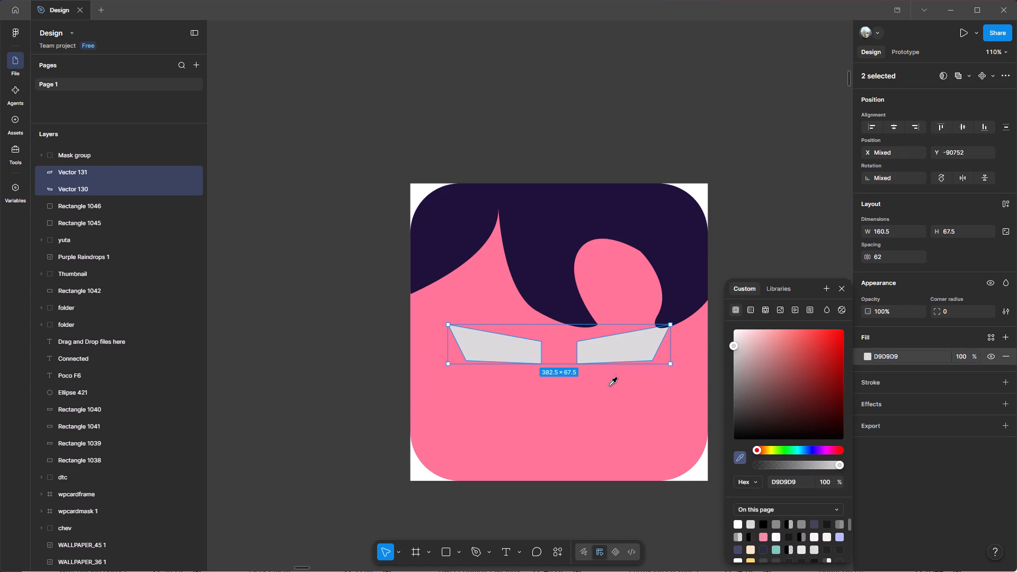
pyautogui.click(539, 236)
pyautogui.click(577, 135)
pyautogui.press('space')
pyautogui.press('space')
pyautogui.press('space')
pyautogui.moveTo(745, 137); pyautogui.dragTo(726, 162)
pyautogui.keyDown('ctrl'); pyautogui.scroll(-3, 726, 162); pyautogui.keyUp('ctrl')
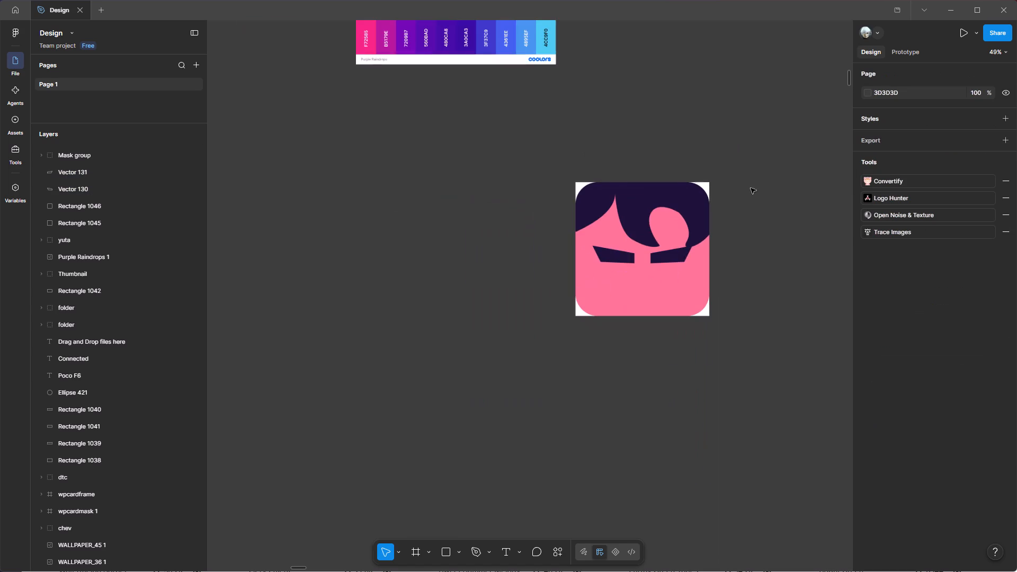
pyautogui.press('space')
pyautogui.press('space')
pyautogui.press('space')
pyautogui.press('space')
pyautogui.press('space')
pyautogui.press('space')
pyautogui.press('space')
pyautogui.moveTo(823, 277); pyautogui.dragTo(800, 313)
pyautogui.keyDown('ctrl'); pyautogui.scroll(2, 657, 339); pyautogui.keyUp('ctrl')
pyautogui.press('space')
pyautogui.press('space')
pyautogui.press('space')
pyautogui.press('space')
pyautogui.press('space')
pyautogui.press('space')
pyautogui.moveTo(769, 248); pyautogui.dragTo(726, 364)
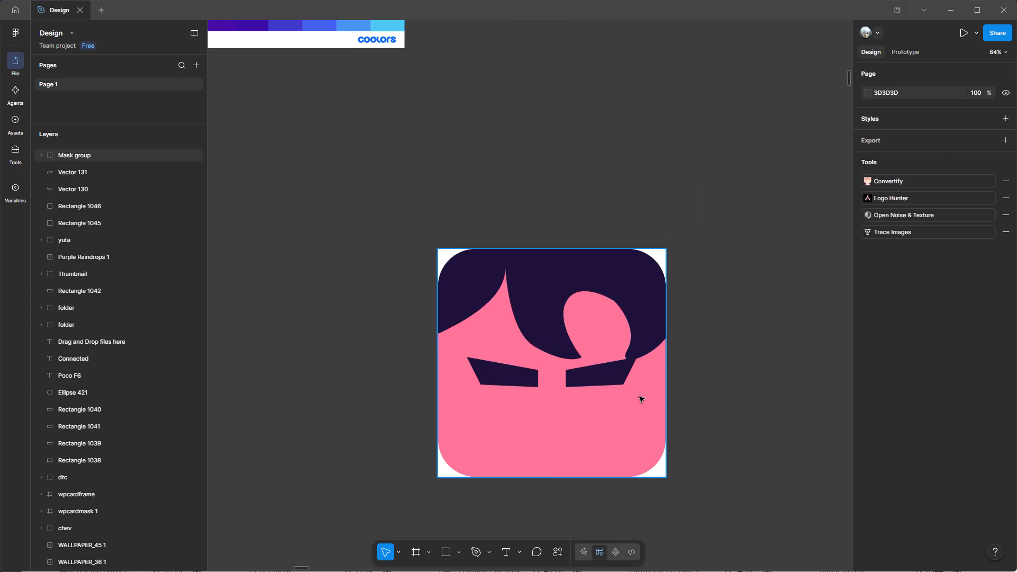
# Add an Inner shadow effect to both eye shapes, Vector 131 and Vector 130.
pyautogui.click(99, 174)
pyautogui.keyDown('shift'); pyautogui.click(94, 194); pyautogui.keyUp('shift')
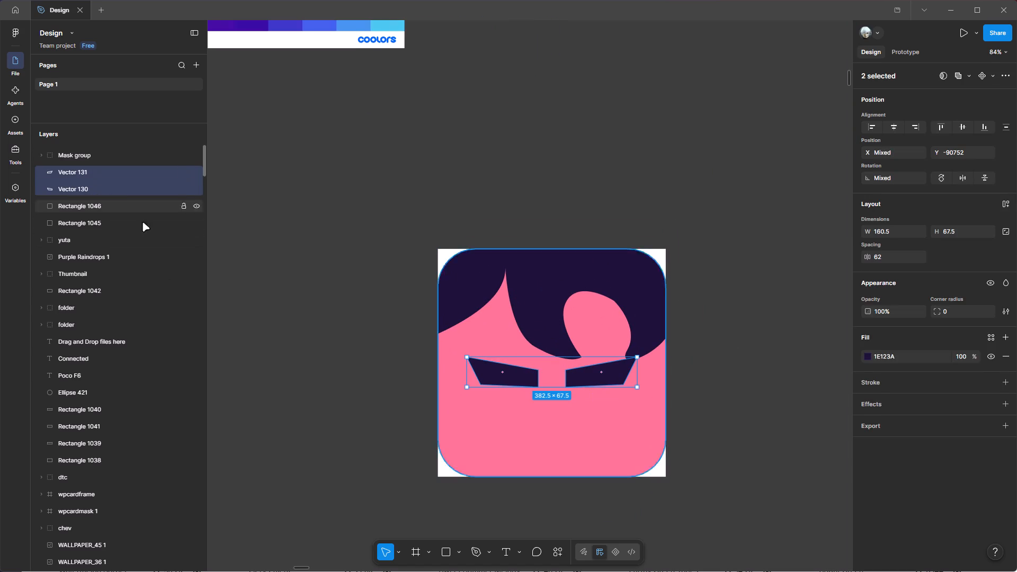
pyautogui.click(1007, 403)
pyautogui.click(961, 431)
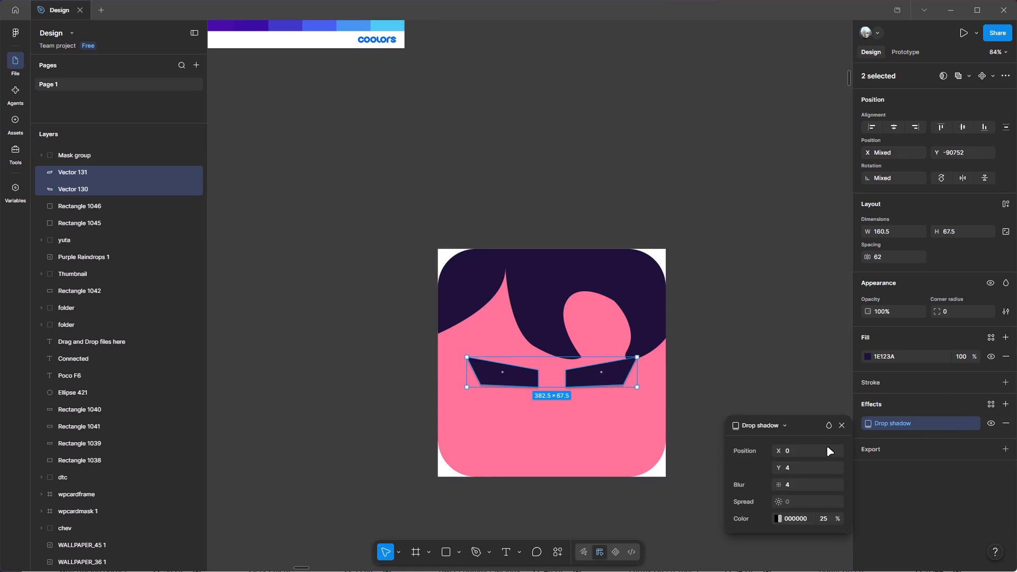
pyautogui.click(763, 426)
pyautogui.click(762, 448)
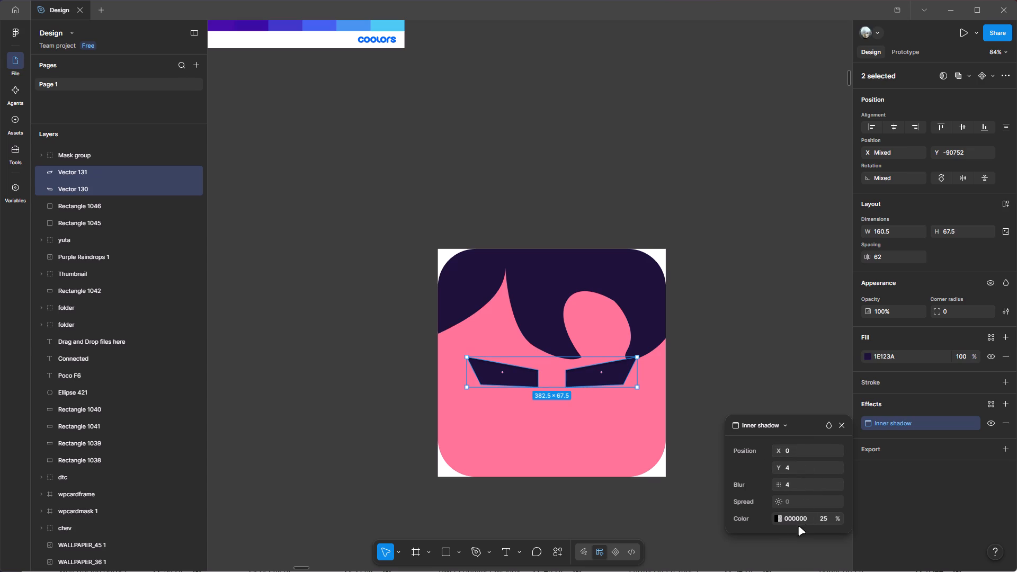
# Color the eyes' inner shadow bright violet, 6A48FF.
pyautogui.click(777, 514)
pyautogui.click(779, 521)
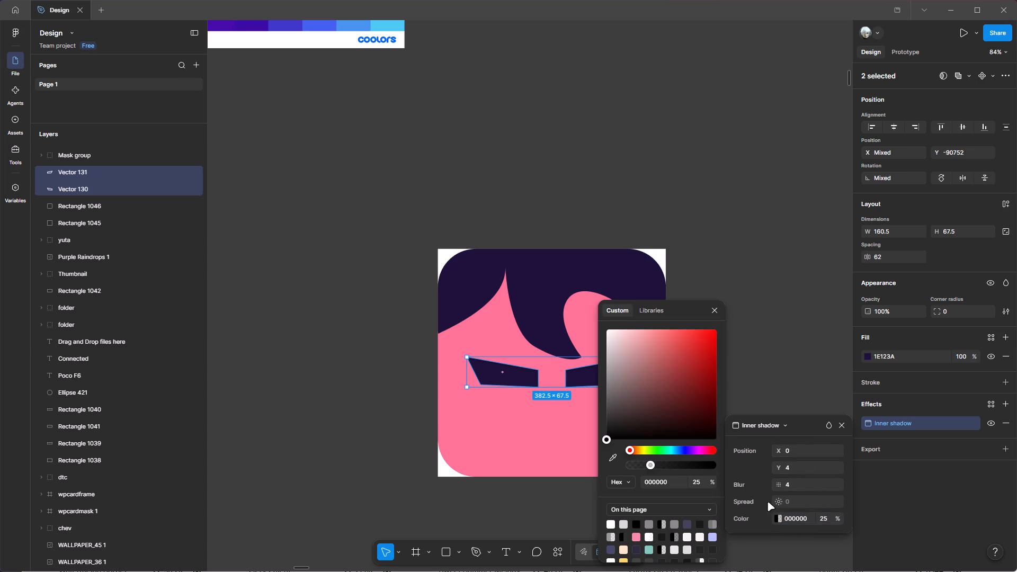
pyautogui.moveTo(683, 313); pyautogui.dragTo(890, 266)
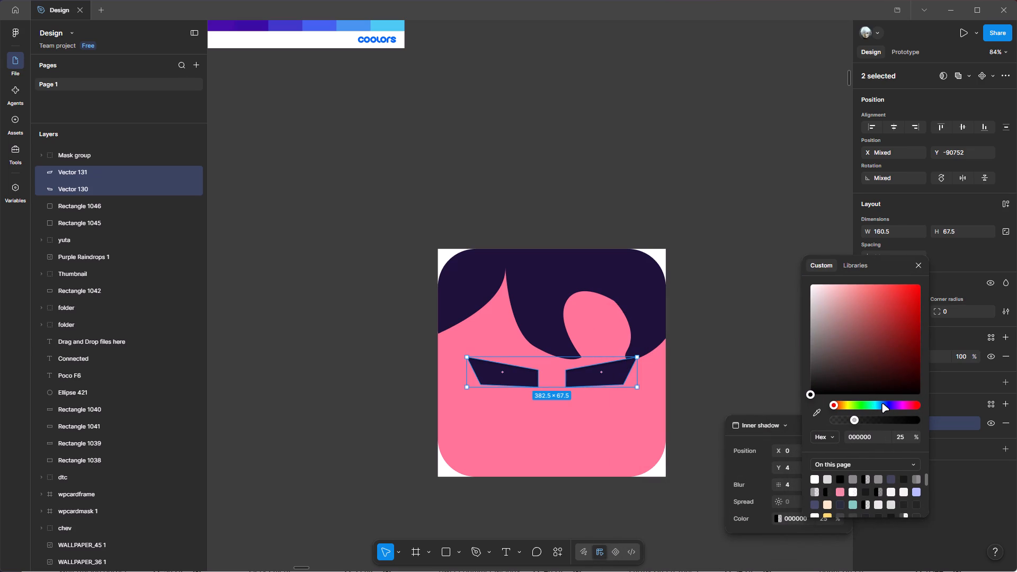
pyautogui.moveTo(885, 403); pyautogui.dragTo(891, 403)
pyautogui.moveTo(877, 313); pyautogui.dragTo(884, 285)
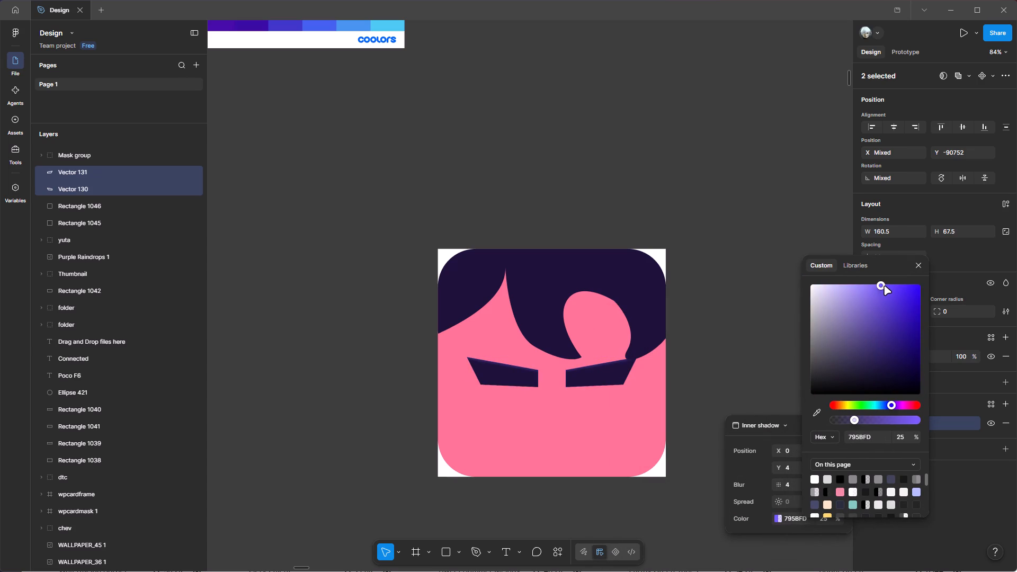
pyautogui.moveTo(884, 285); pyautogui.dragTo(891, 284)
pyautogui.moveTo(891, 284); pyautogui.dragTo(889, 277)
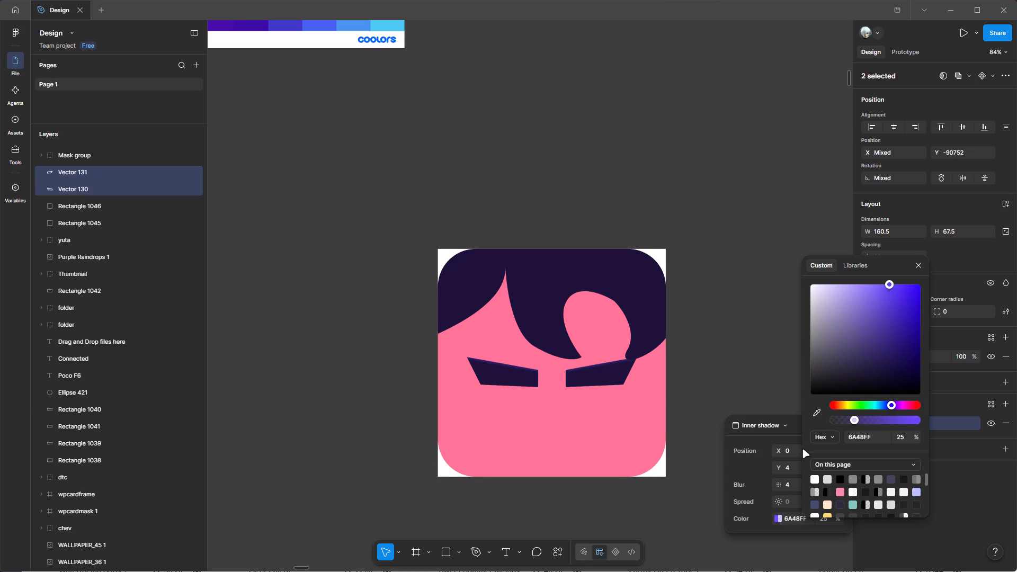
# Set the eyes' inner shadow to a Y offset of 10 and a blur of 20.
pyautogui.click(796, 461)
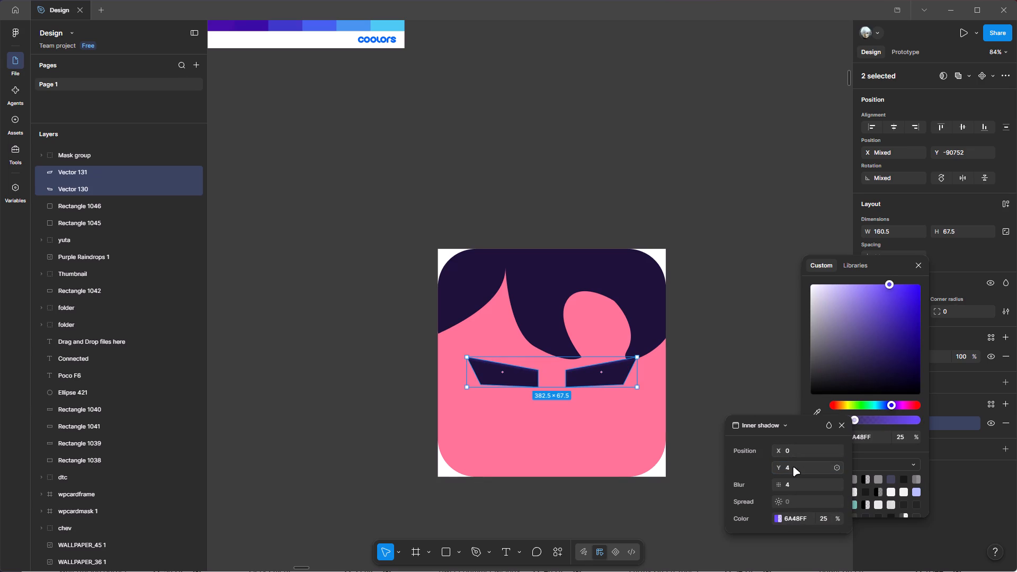
pyautogui.click(792, 468)
pyautogui.press('BackSpace')
pyautogui.write('10')
pyautogui.press('Return')
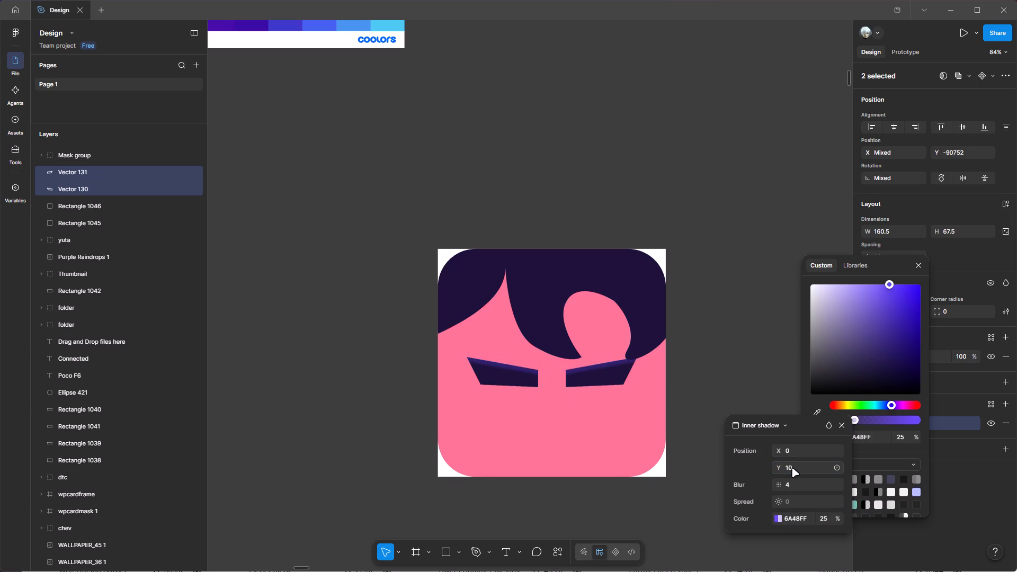
pyautogui.click(796, 487)
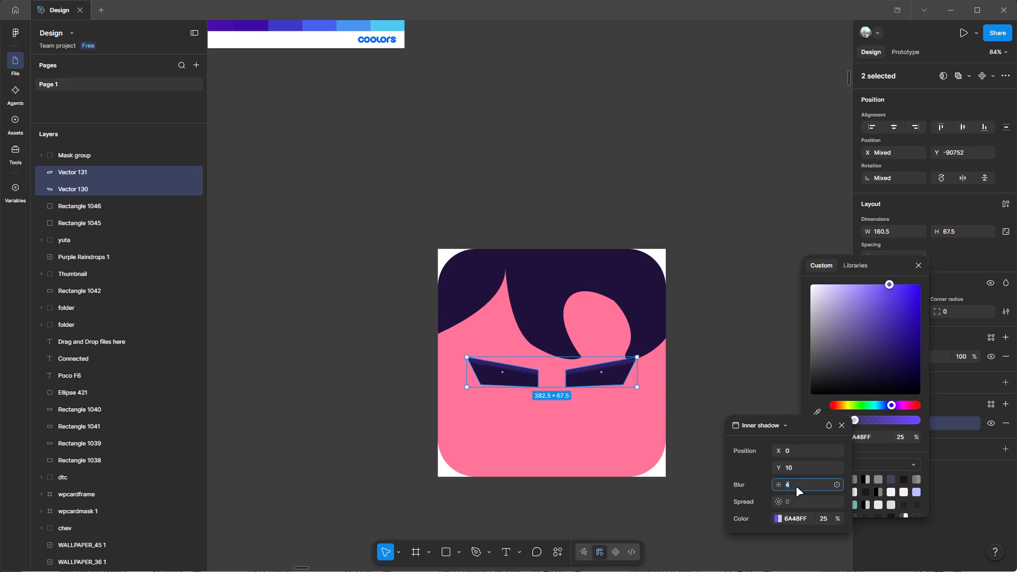
pyautogui.press('BackSpace')
pyautogui.write('20')
pyautogui.press('Return')
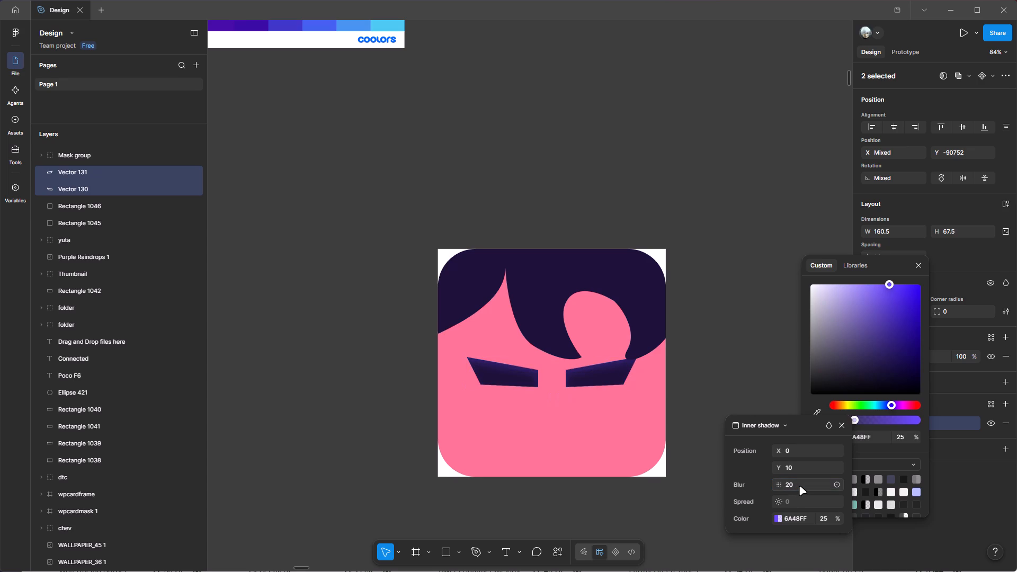
# Set the inner shadow's Y offset to 5 and deselect the eyes.
pyautogui.click(800, 469)
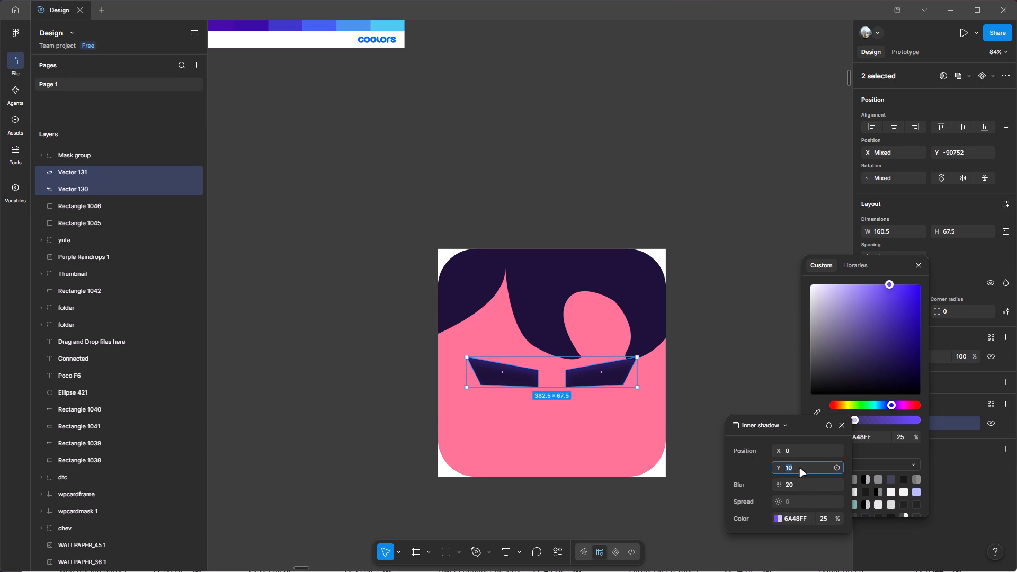
pyautogui.press('BackSpace')
pyautogui.press('5')
pyautogui.press('Return')
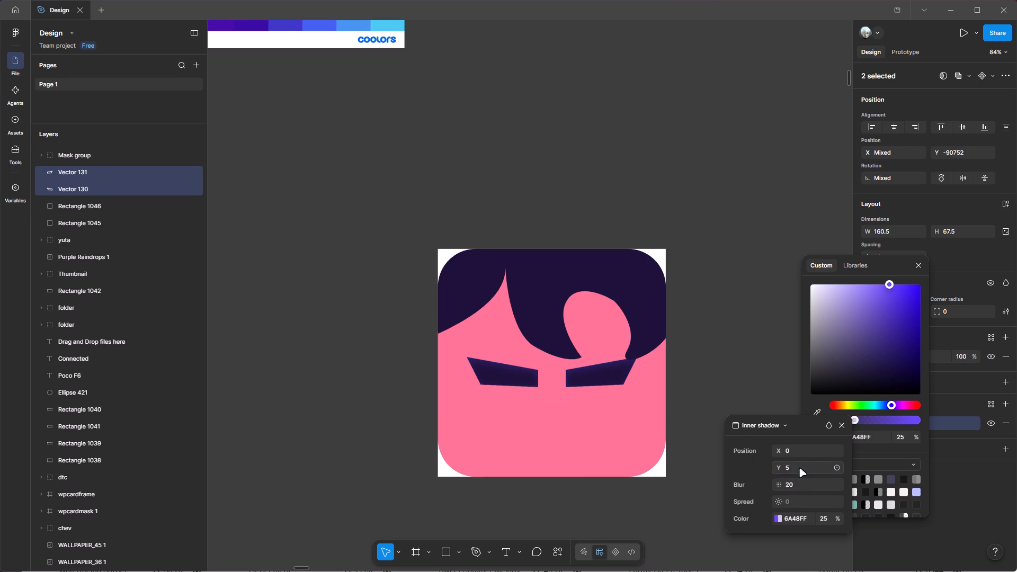
pyautogui.click(721, 345)
# Examine how the shaded eyes look against the hair and the pink face.
pyautogui.press('space')
pyautogui.press('space')
pyautogui.press('space')
pyautogui.press('space')
pyautogui.press('space')
pyautogui.press('space')
pyautogui.moveTo(787, 344); pyautogui.dragTo(766, 353)
pyautogui.keyDown('ctrl'); pyautogui.scroll(-2, 766, 353); pyautogui.keyUp('ctrl')
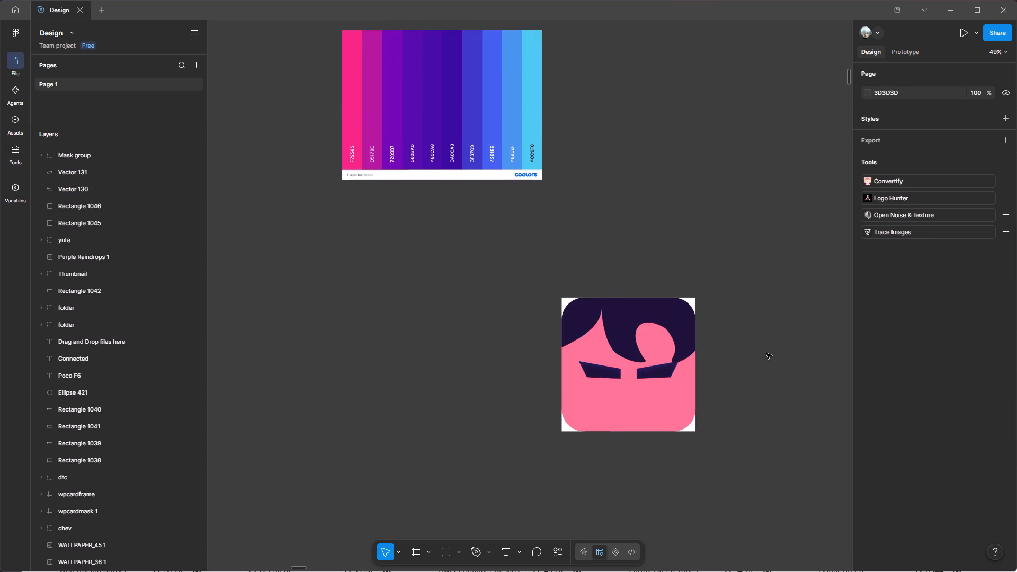
pyautogui.press('space')
pyautogui.press('space')
pyautogui.press('space')
pyautogui.press('space')
pyautogui.moveTo(778, 338); pyautogui.dragTo(764, 355)
pyautogui.keyDown('ctrl'); pyautogui.scroll(2, 756, 370); pyautogui.keyUp('ctrl')
pyautogui.press('space')
pyautogui.press('space')
pyautogui.press('space')
pyautogui.press('space')
pyautogui.press('space')
pyautogui.press('space')
pyautogui.moveTo(740, 317); pyautogui.dragTo(788, 280)
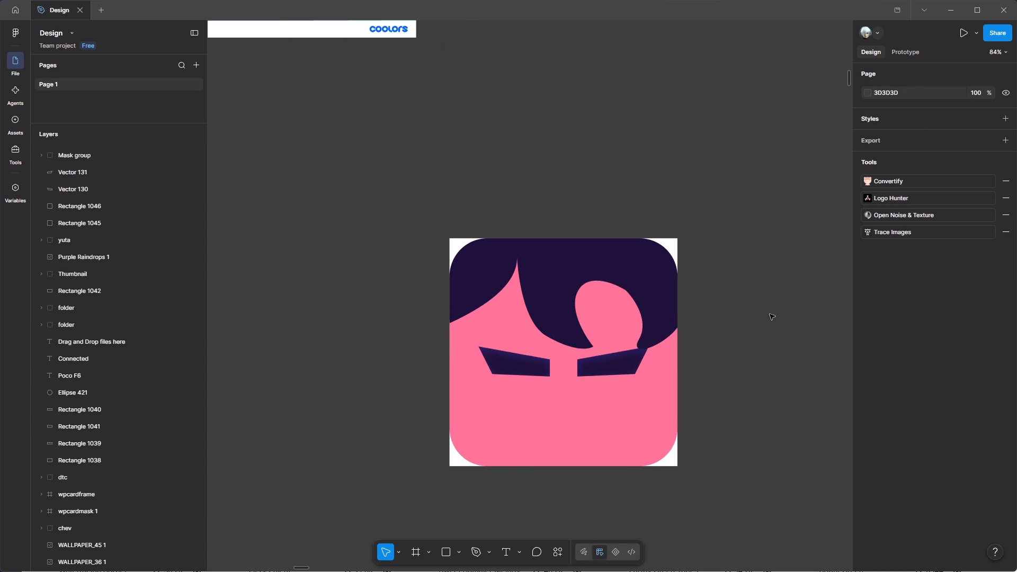
pyautogui.press('space')
pyautogui.press('space')
pyautogui.press('space')
pyautogui.press('space')
pyautogui.press('space')
pyautogui.press('space')
pyautogui.press('space')
pyautogui.moveTo(772, 344); pyautogui.dragTo(778, 329)
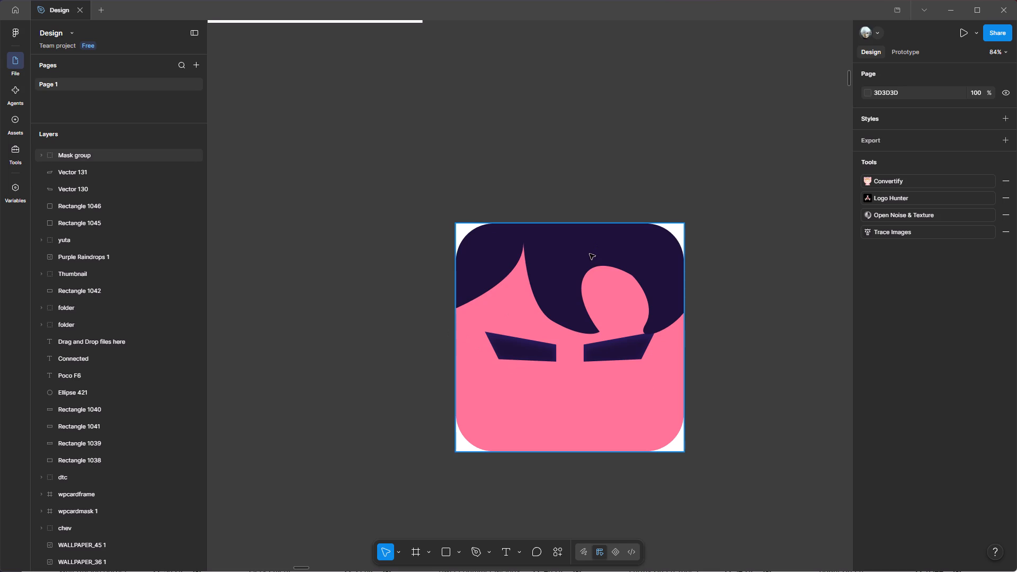
# Draw an ellipse about 107 × 131 hanging below the left eye shape and overlapping its lower edge.
pyautogui.keyDown('ctrl'); pyautogui.scroll(1, 705, 385); pyautogui.keyUp('ctrl')
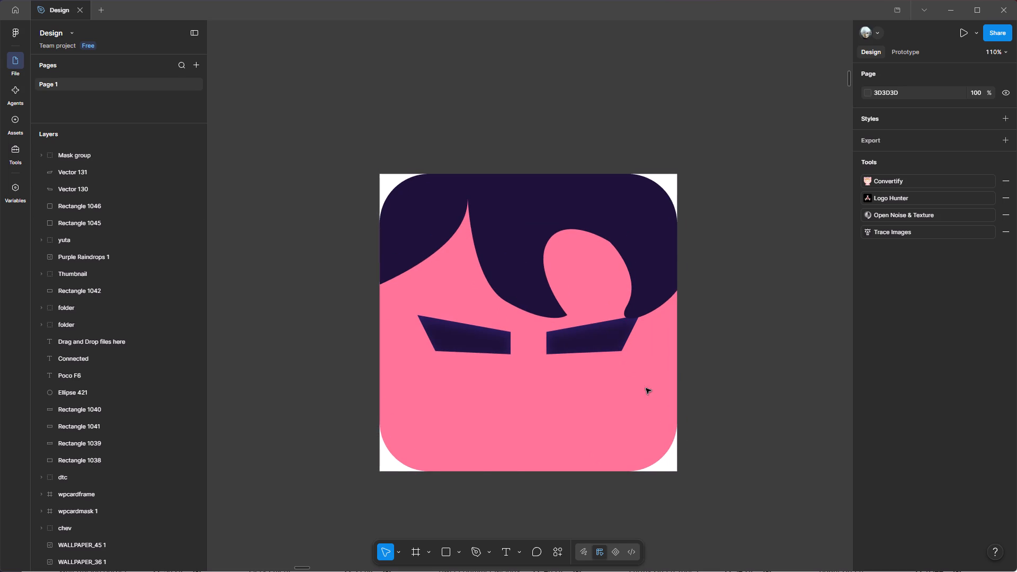
pyautogui.click(460, 549)
pyautogui.click(494, 491)
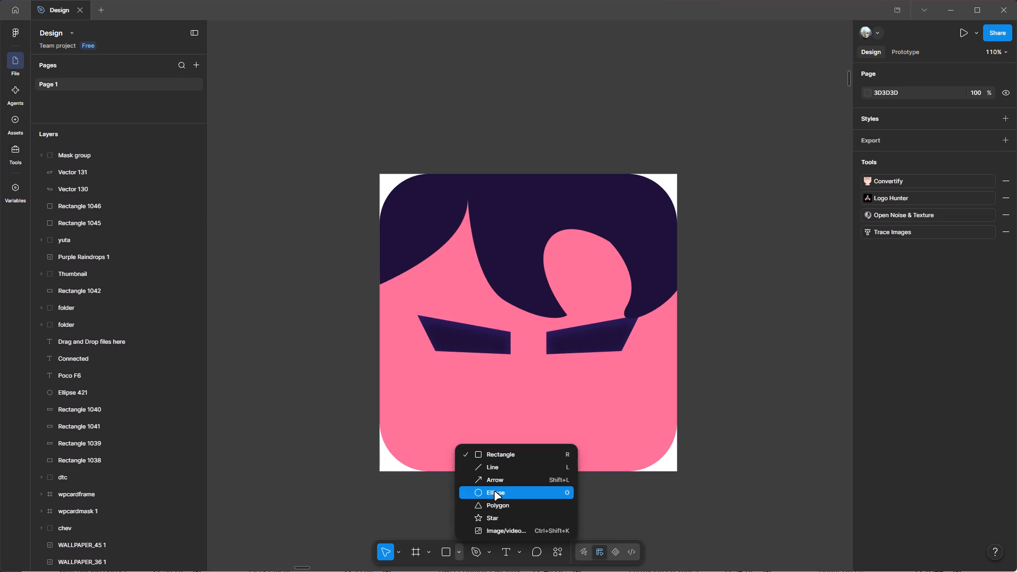
pyautogui.keyDown('ctrl'); pyautogui.scroll(1, 454, 363); pyautogui.keyUp('ctrl')
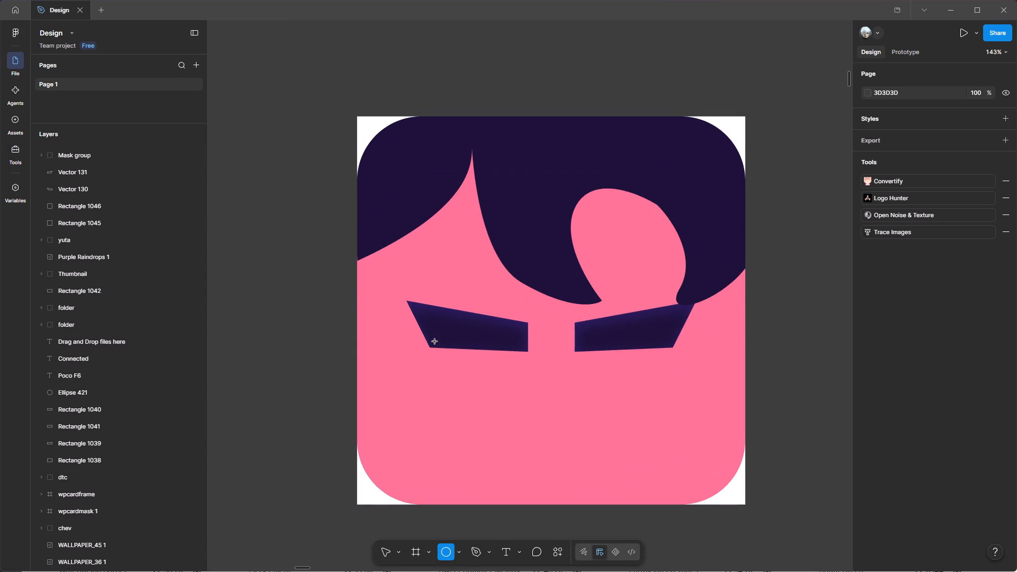
pyautogui.moveTo(435, 342); pyautogui.dragTo(516, 441)
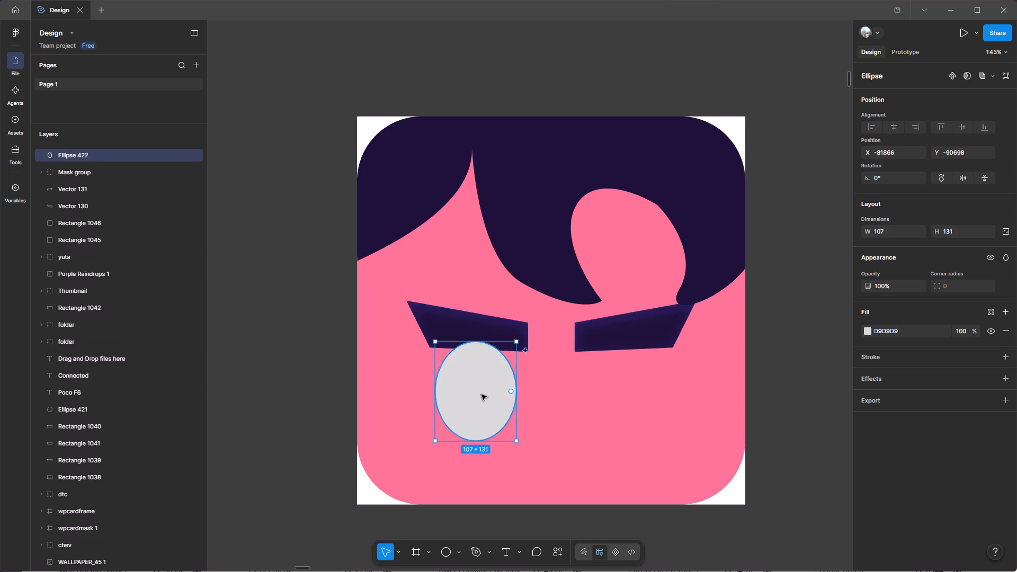
pyautogui.moveTo(481, 395); pyautogui.dragTo(475, 382)
# Set the ellipse's width to 106 and shift it to X -81867, Y -90718 under the left eye shape.
pyautogui.click(886, 236)
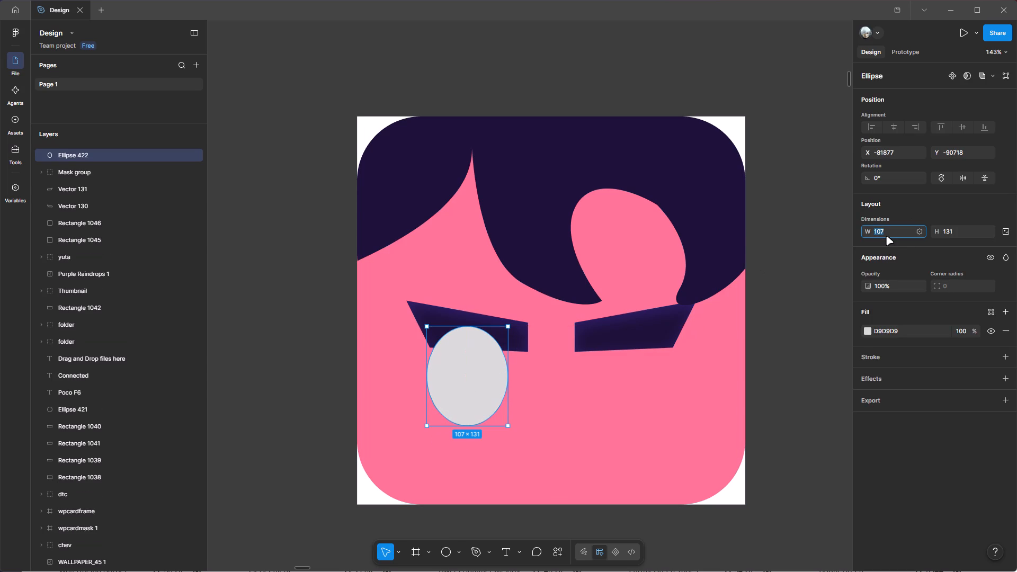
pyautogui.press('BackSpace')
pyautogui.write('106')
pyautogui.press('Return')
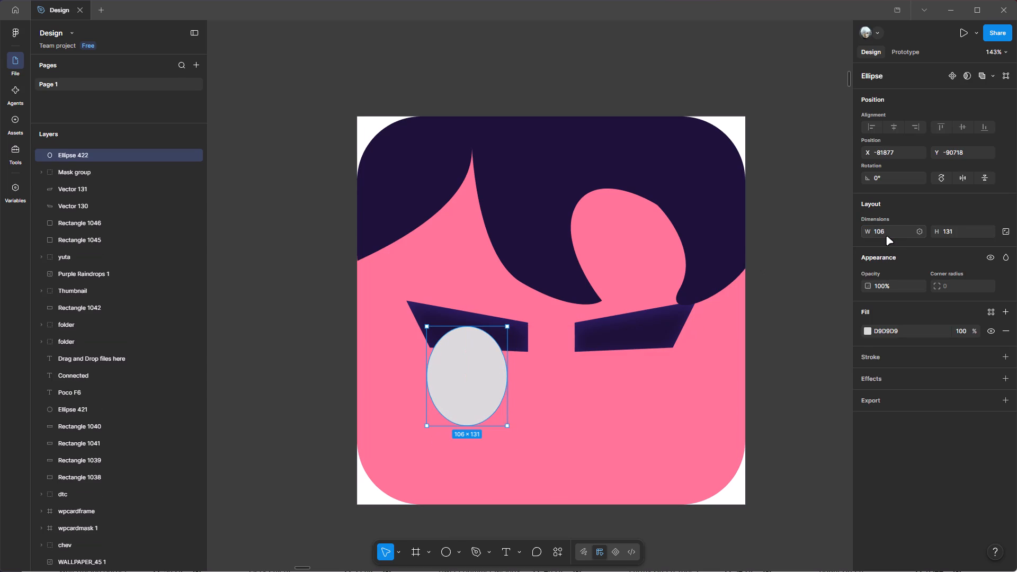
pyautogui.moveTo(463, 374); pyautogui.dragTo(471, 374)
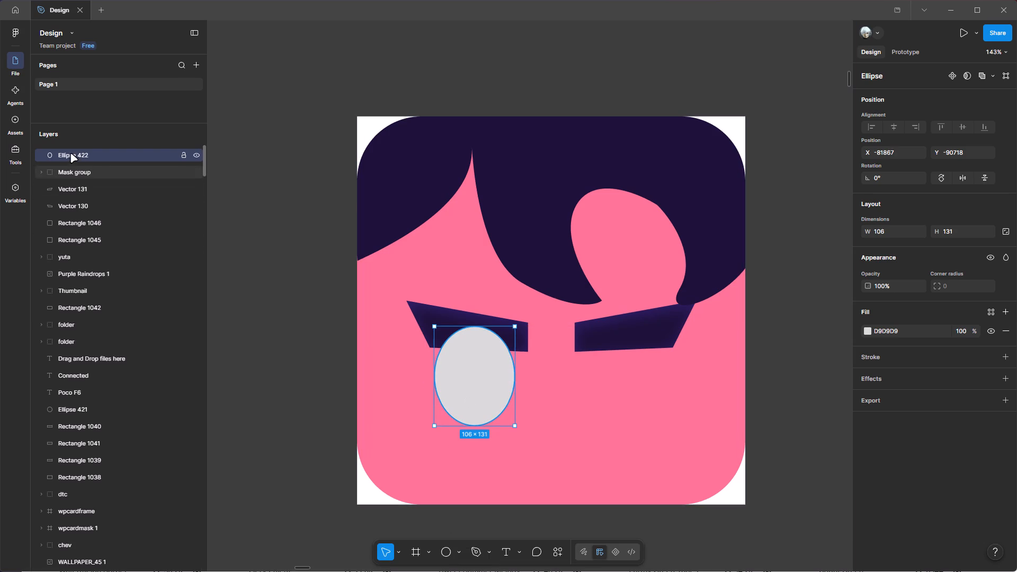
# Move the ellipse below Vector 130 in the layer order so the eye shape covers its top.
pyautogui.moveTo(69, 153); pyautogui.dragTo(62, 210)
pyautogui.click(823, 303)
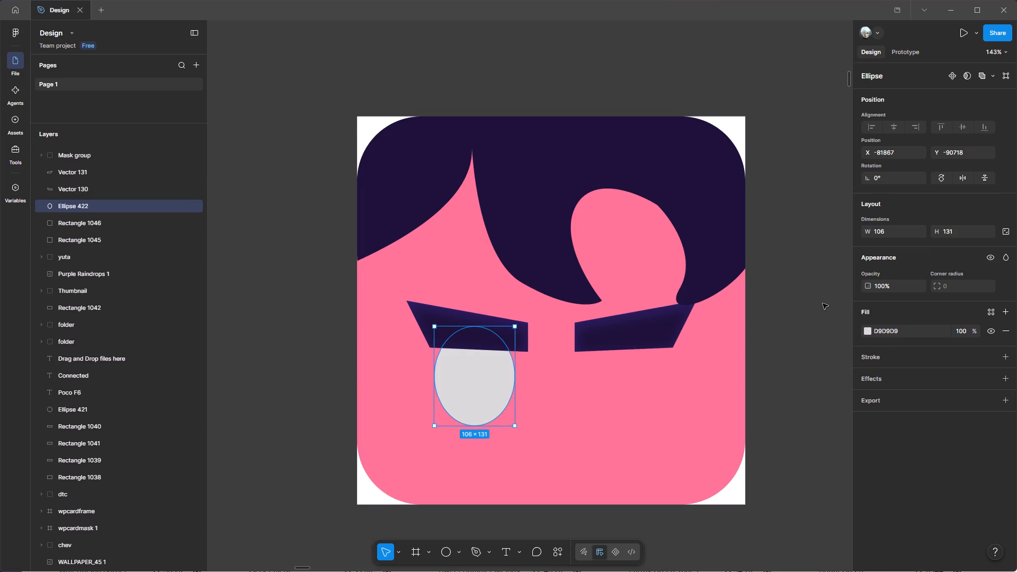
# Examine the ellipse's size and placement under the left eye shape within the whole face.
pyautogui.press('space')
pyautogui.moveTo(815, 261); pyautogui.dragTo(782, 278)
pyautogui.keyDown('ctrl'); pyautogui.scroll(-8, 782, 278); pyautogui.keyUp('ctrl')
pyautogui.keyDown('ctrl'); pyautogui.scroll(7, 782, 278); pyautogui.keyUp('ctrl')
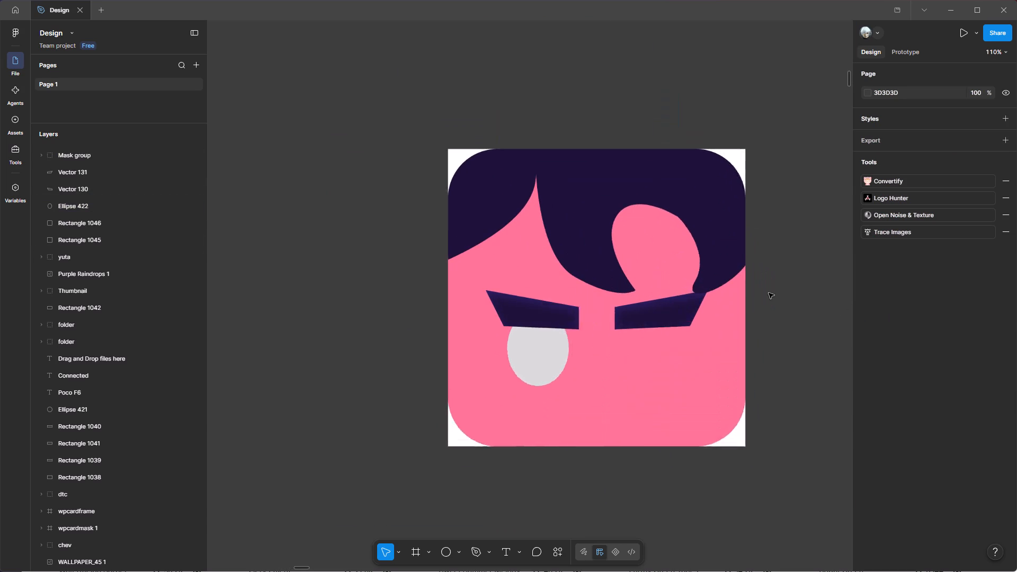
pyautogui.keyDown('ctrl'); pyautogui.scroll(1, 769, 293); pyautogui.keyUp('ctrl')
pyautogui.press('space')
pyautogui.press('space')
pyautogui.press('space')
pyautogui.press('space')
pyautogui.press('space')
pyautogui.moveTo(783, 280); pyautogui.dragTo(792, 288)
pyautogui.keyDown('ctrl'); pyautogui.scroll(-1, 792, 288); pyautogui.keyUp('ctrl')
pyautogui.press('space')
pyautogui.press('space')
pyautogui.press('space')
pyautogui.moveTo(810, 290); pyautogui.dragTo(801, 300)
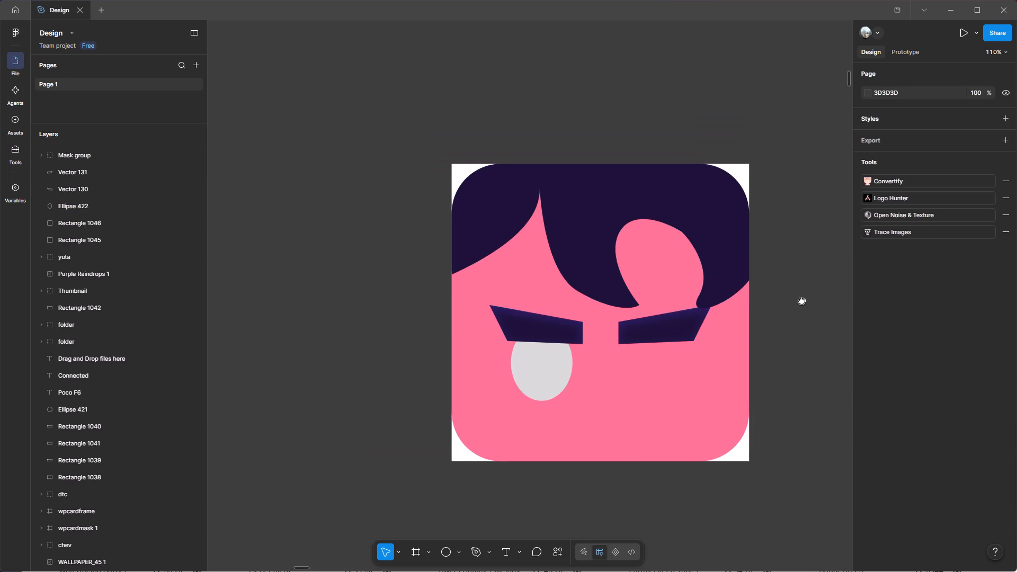
# Move both eye shapes and the ellipse together straight down by about 13 px, away from the hair.
pyautogui.keyDown('shift'); pyautogui.click(658, 328); pyautogui.keyUp('shift')
pyautogui.keyDown('shift'); pyautogui.click(551, 328); pyautogui.keyUp('shift')
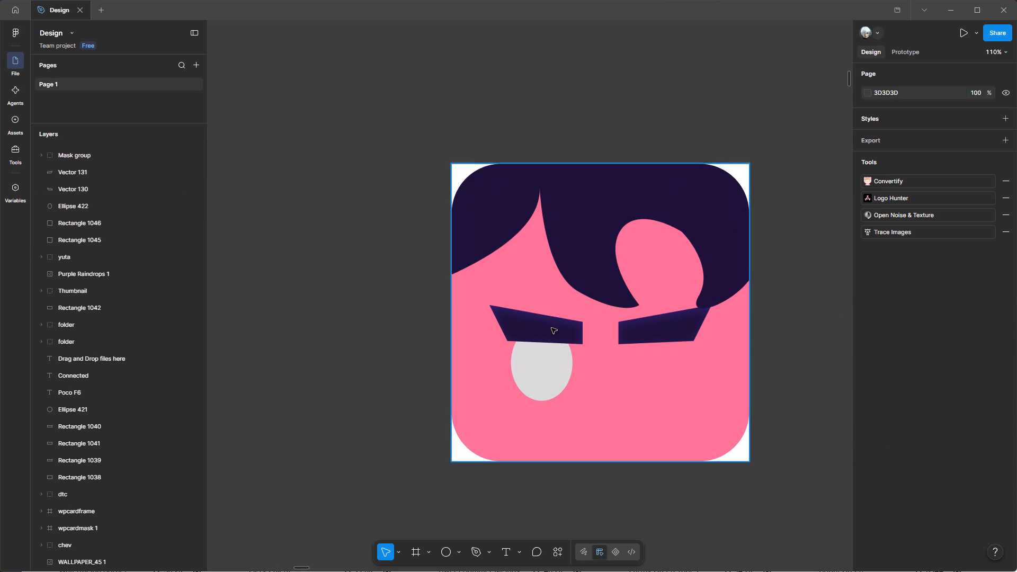
pyautogui.keyDown('ctrl'); pyautogui.click(551, 328); pyautogui.keyUp('ctrl')
pyautogui.click(102, 207)
pyautogui.keyDown('shift'); pyautogui.click(98, 231); pyautogui.keyUp('shift')
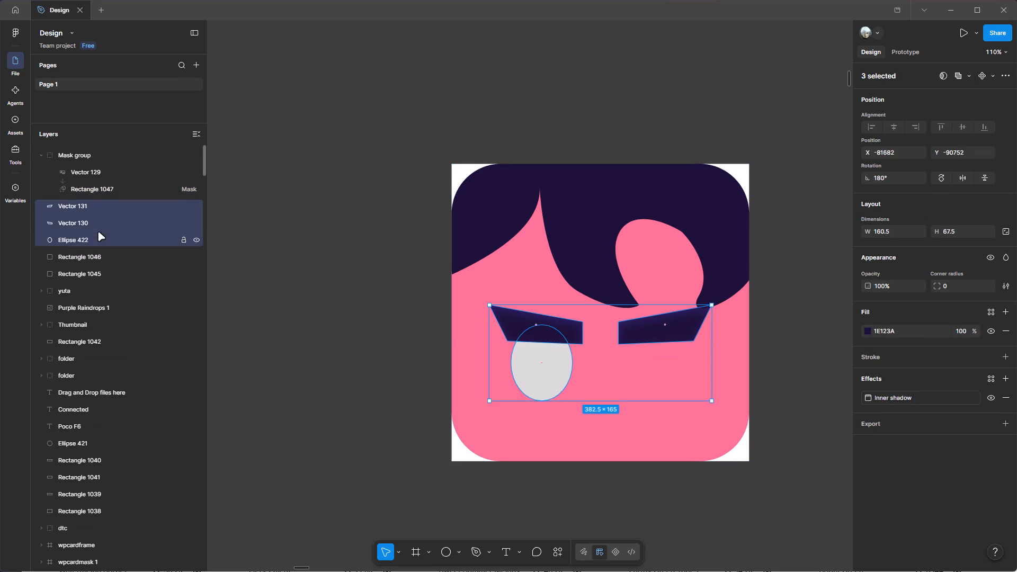
pyautogui.keyDown('ctrl'); pyautogui.scroll(1, 650, 376); pyautogui.keyUp('ctrl')
pyautogui.moveTo(612, 351); pyautogui.dragTo(612, 359)
pyautogui.keyDown('ctrl'); pyautogui.scroll(-1, 544, 347); pyautogui.keyUp('ctrl')
pyautogui.click(758, 318)
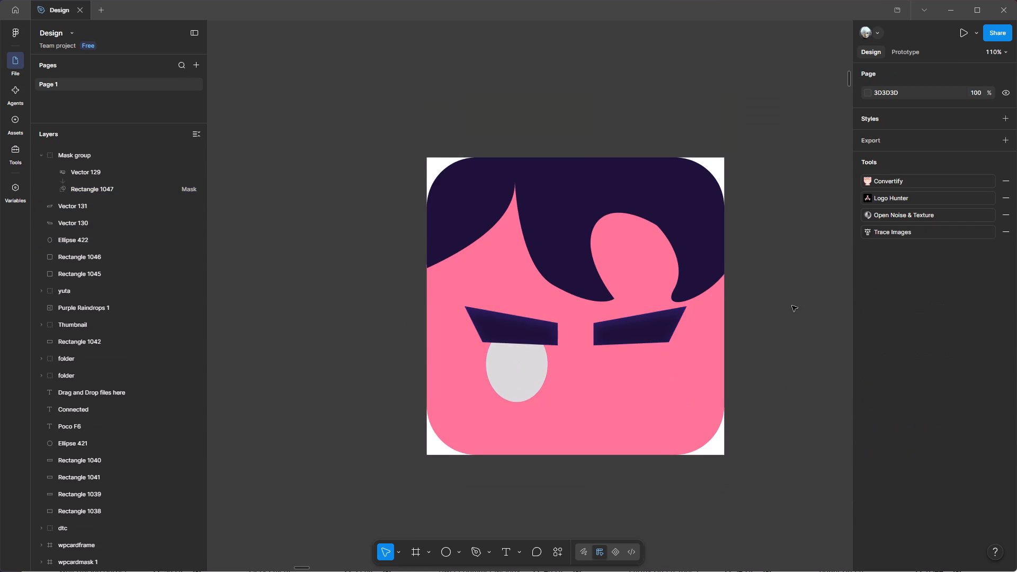
# Examine the lowered eyes and ellipse in relation to the hair and face.
pyautogui.press('space')
pyautogui.moveTo(793, 305); pyautogui.dragTo(758, 325)
pyautogui.keyDown('ctrl'); pyautogui.scroll(-3, 758, 325); pyautogui.keyUp('ctrl')
pyautogui.press('space')
pyautogui.press('space')
pyautogui.press('space')
pyautogui.press('space')
pyautogui.press('space')
pyautogui.moveTo(786, 319); pyautogui.dragTo(765, 327)
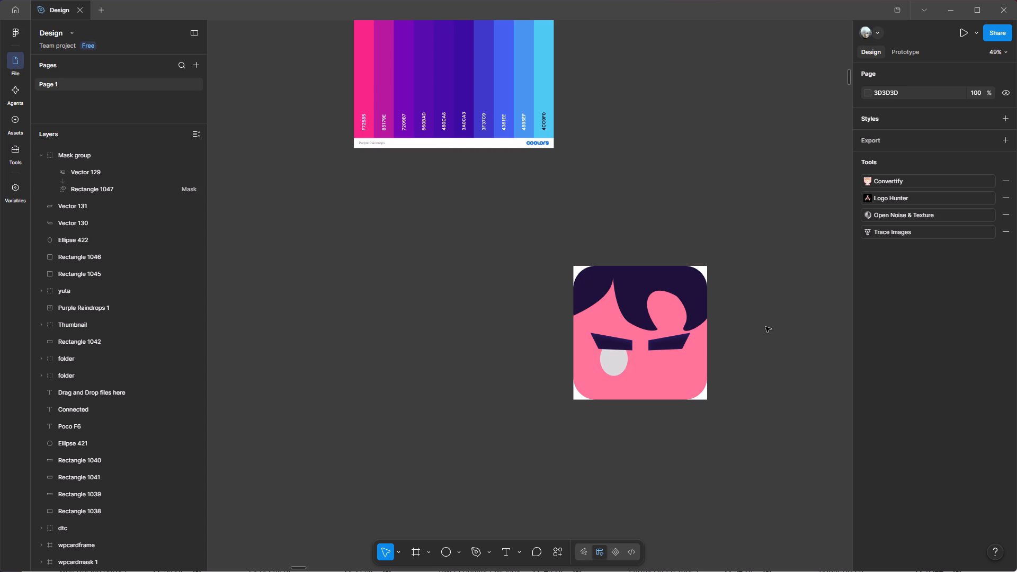
pyautogui.keyDown('ctrl'); pyautogui.scroll(2, 723, 385); pyautogui.keyUp('ctrl')
pyautogui.press('space')
pyautogui.press('space')
pyautogui.moveTo(737, 316); pyautogui.dragTo(745, 343)
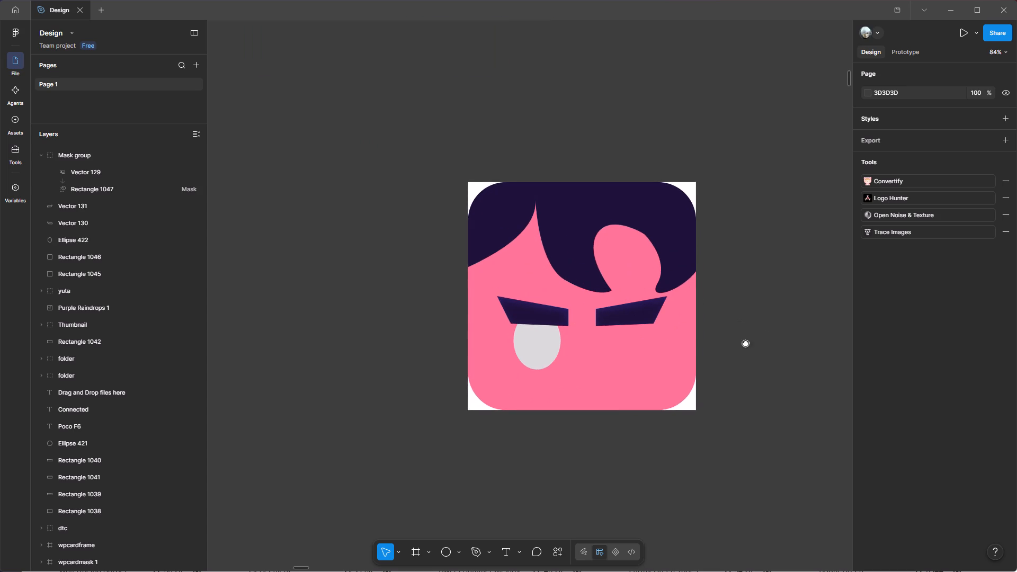
pyautogui.moveTo(745, 343); pyautogui.dragTo(752, 356)
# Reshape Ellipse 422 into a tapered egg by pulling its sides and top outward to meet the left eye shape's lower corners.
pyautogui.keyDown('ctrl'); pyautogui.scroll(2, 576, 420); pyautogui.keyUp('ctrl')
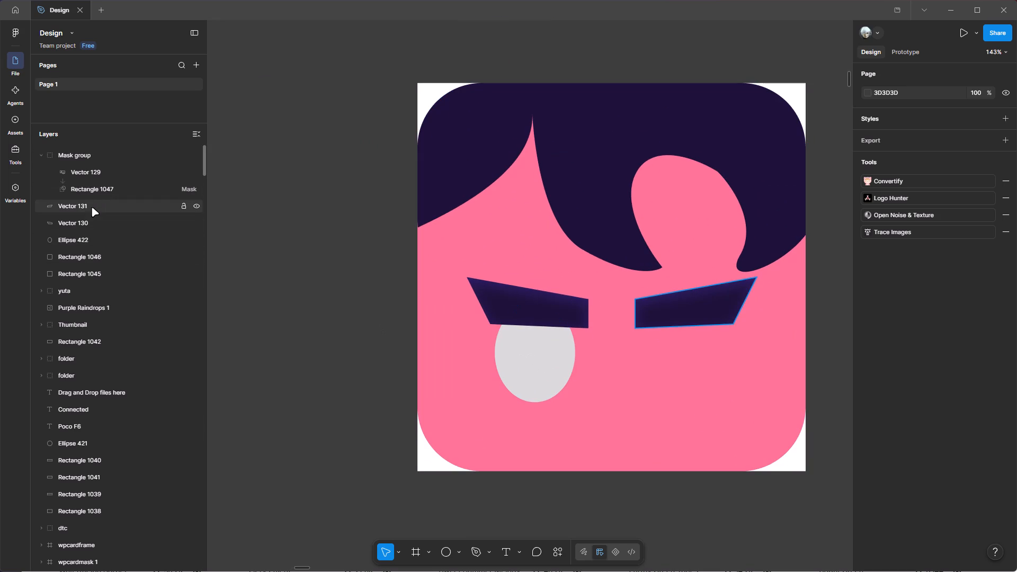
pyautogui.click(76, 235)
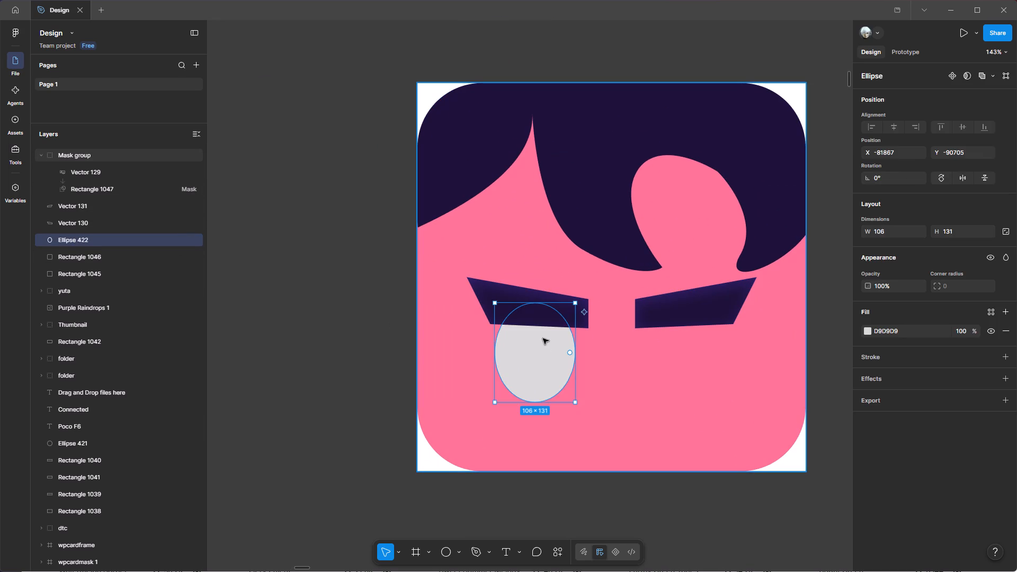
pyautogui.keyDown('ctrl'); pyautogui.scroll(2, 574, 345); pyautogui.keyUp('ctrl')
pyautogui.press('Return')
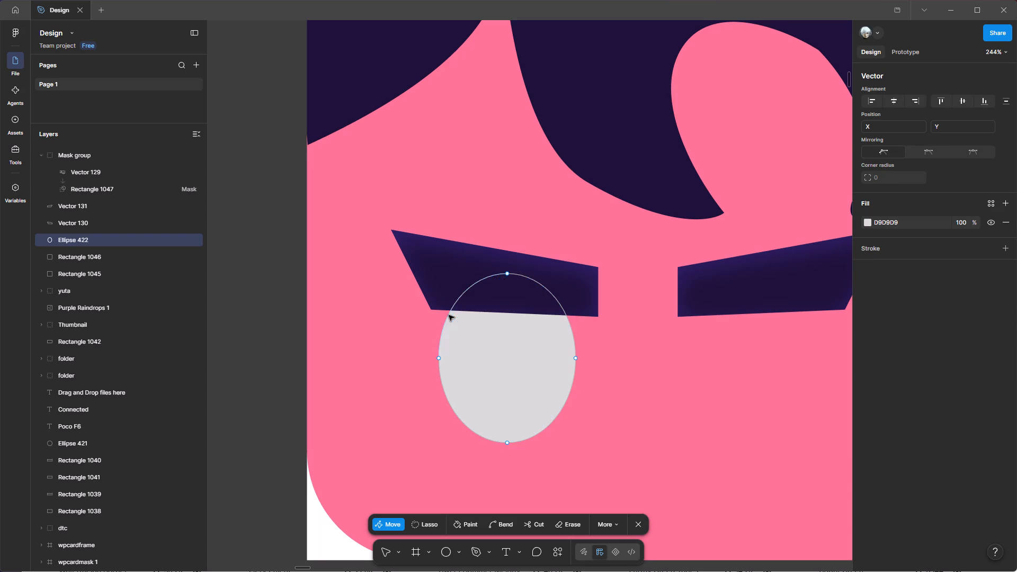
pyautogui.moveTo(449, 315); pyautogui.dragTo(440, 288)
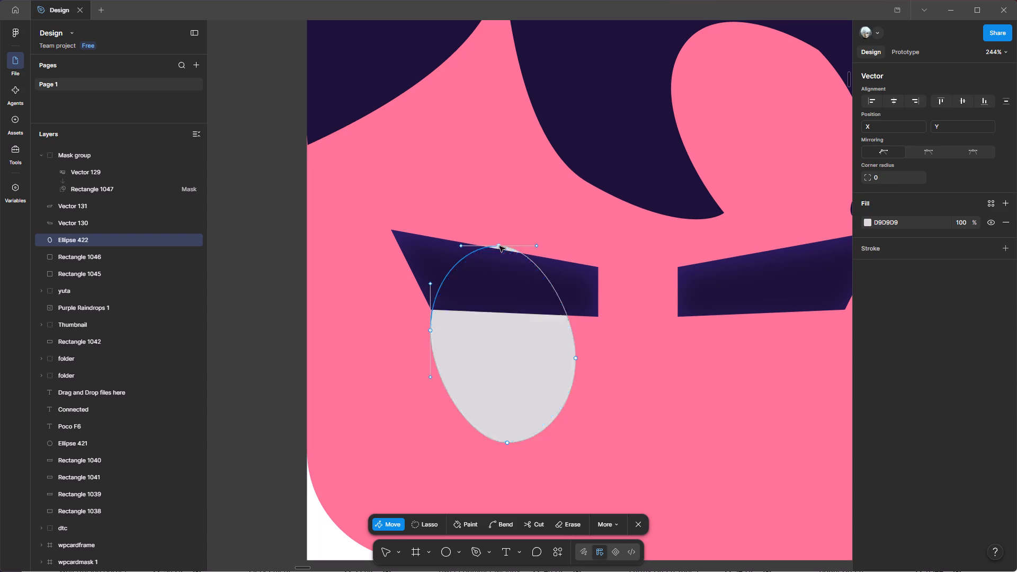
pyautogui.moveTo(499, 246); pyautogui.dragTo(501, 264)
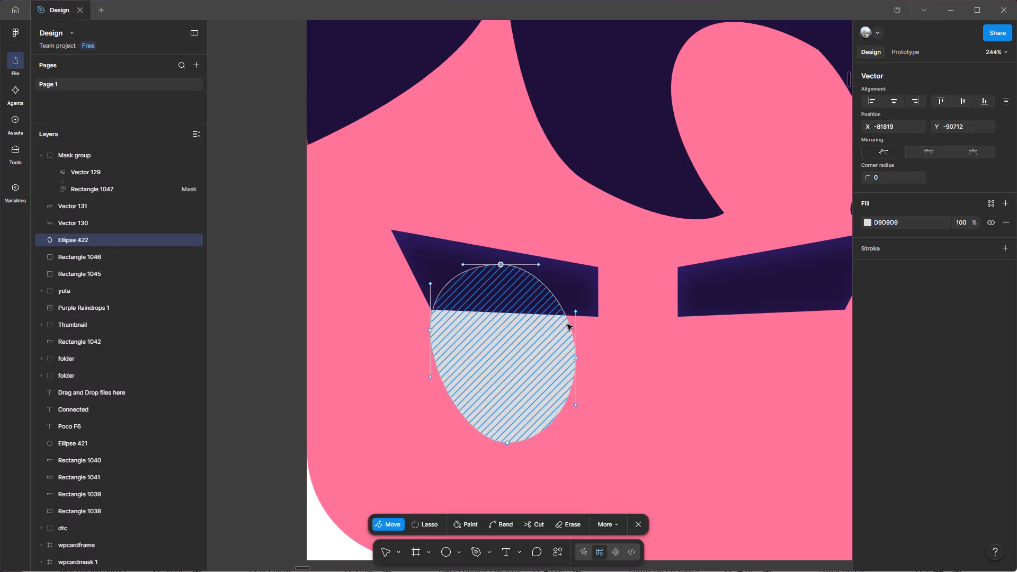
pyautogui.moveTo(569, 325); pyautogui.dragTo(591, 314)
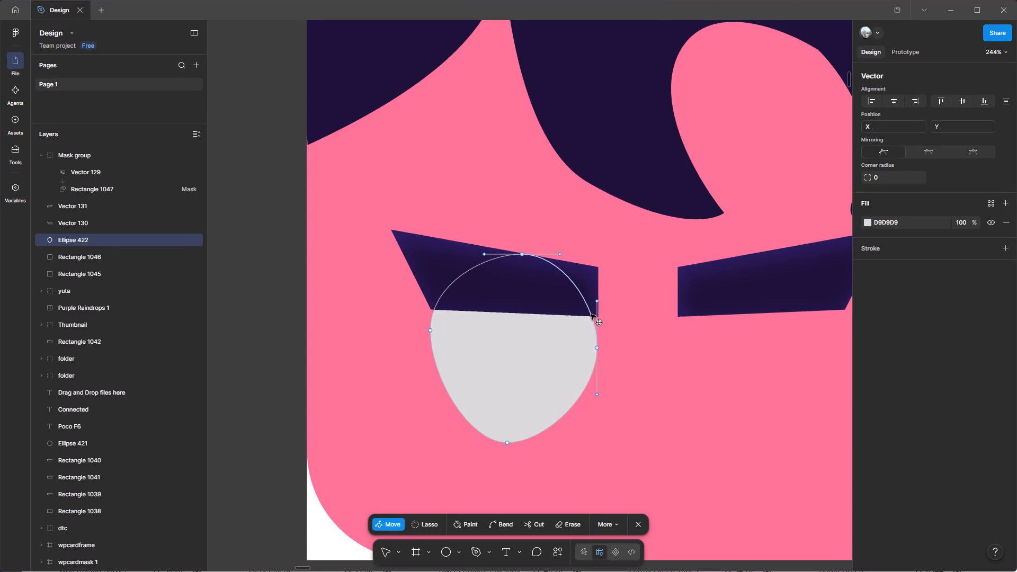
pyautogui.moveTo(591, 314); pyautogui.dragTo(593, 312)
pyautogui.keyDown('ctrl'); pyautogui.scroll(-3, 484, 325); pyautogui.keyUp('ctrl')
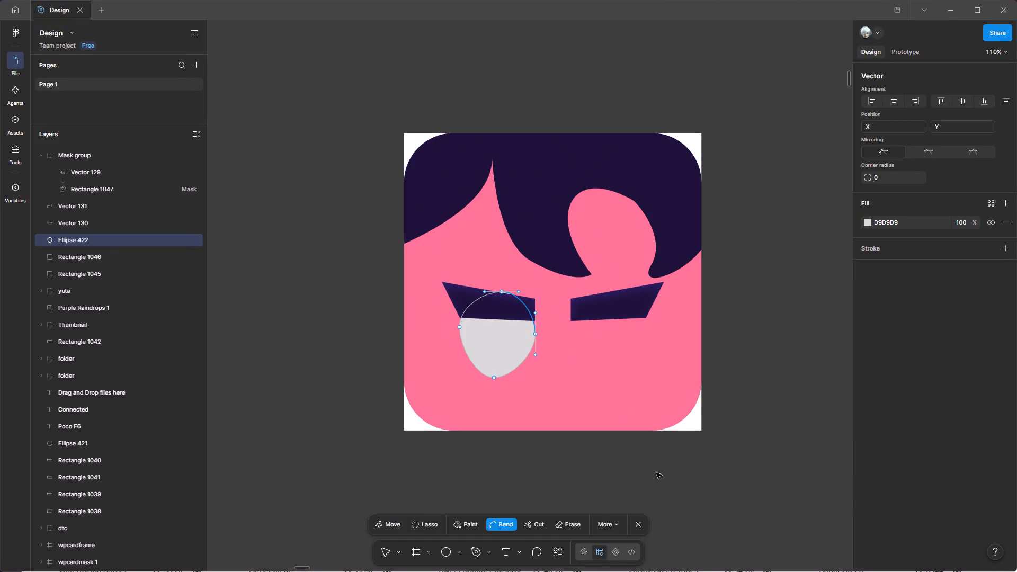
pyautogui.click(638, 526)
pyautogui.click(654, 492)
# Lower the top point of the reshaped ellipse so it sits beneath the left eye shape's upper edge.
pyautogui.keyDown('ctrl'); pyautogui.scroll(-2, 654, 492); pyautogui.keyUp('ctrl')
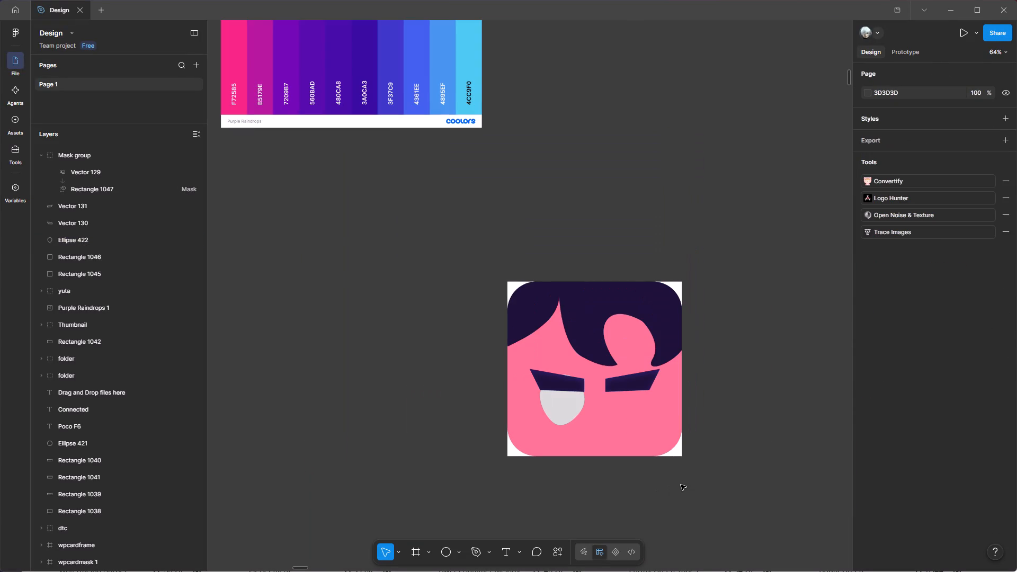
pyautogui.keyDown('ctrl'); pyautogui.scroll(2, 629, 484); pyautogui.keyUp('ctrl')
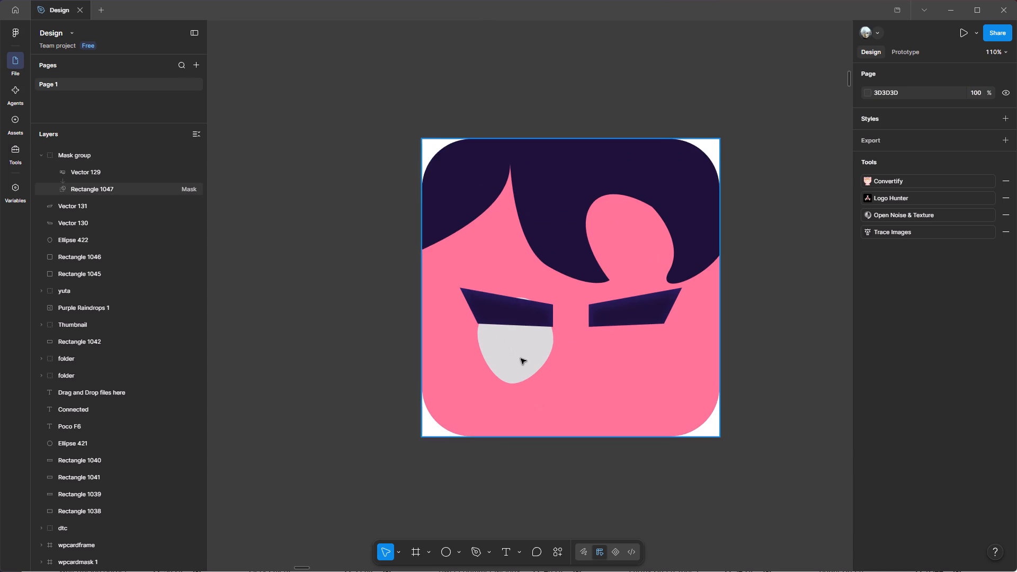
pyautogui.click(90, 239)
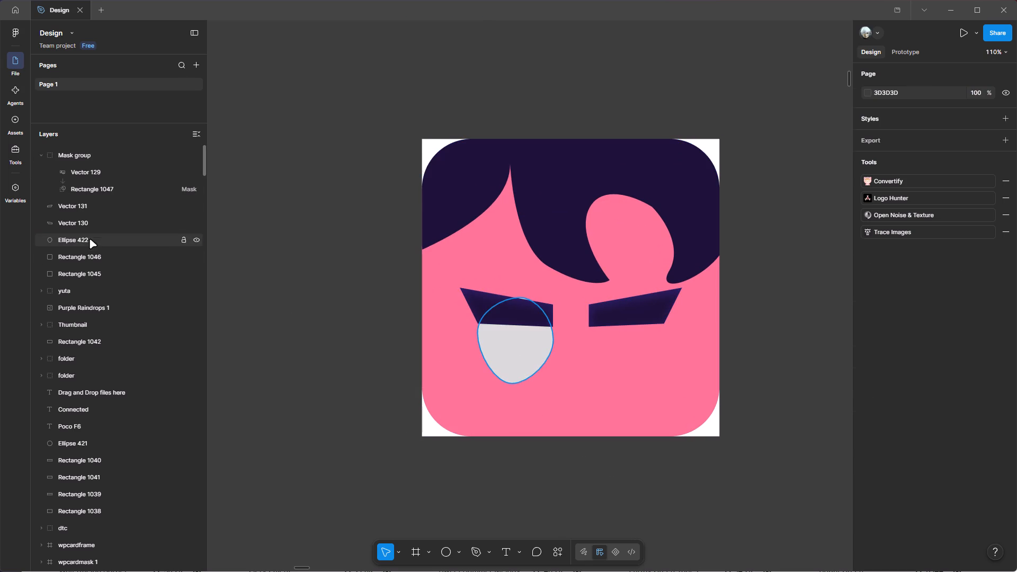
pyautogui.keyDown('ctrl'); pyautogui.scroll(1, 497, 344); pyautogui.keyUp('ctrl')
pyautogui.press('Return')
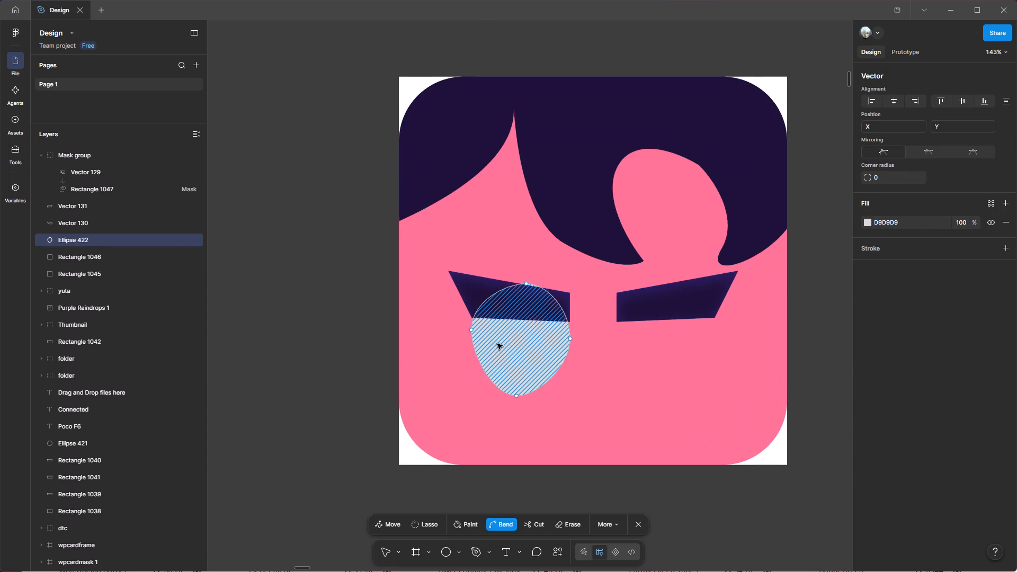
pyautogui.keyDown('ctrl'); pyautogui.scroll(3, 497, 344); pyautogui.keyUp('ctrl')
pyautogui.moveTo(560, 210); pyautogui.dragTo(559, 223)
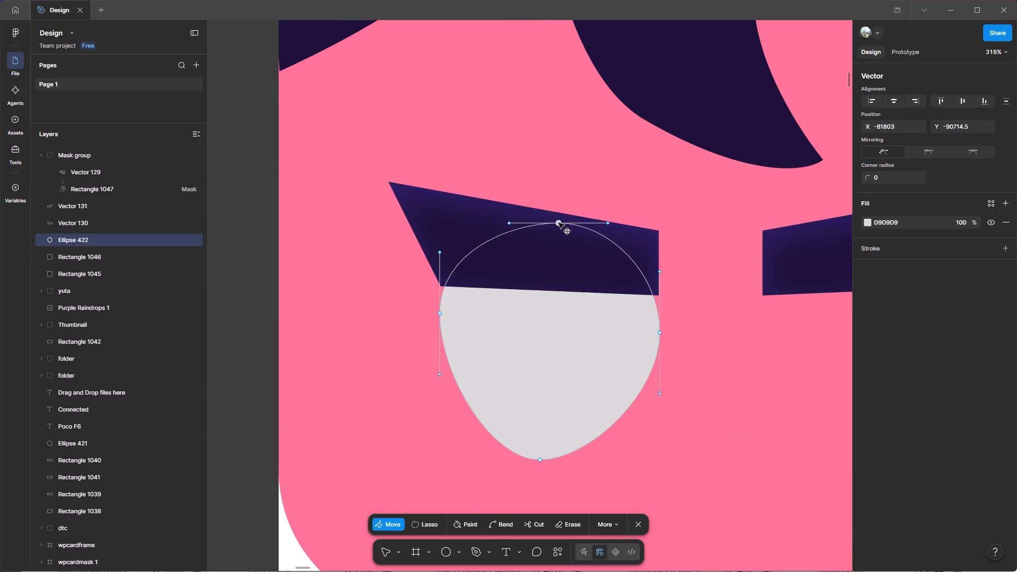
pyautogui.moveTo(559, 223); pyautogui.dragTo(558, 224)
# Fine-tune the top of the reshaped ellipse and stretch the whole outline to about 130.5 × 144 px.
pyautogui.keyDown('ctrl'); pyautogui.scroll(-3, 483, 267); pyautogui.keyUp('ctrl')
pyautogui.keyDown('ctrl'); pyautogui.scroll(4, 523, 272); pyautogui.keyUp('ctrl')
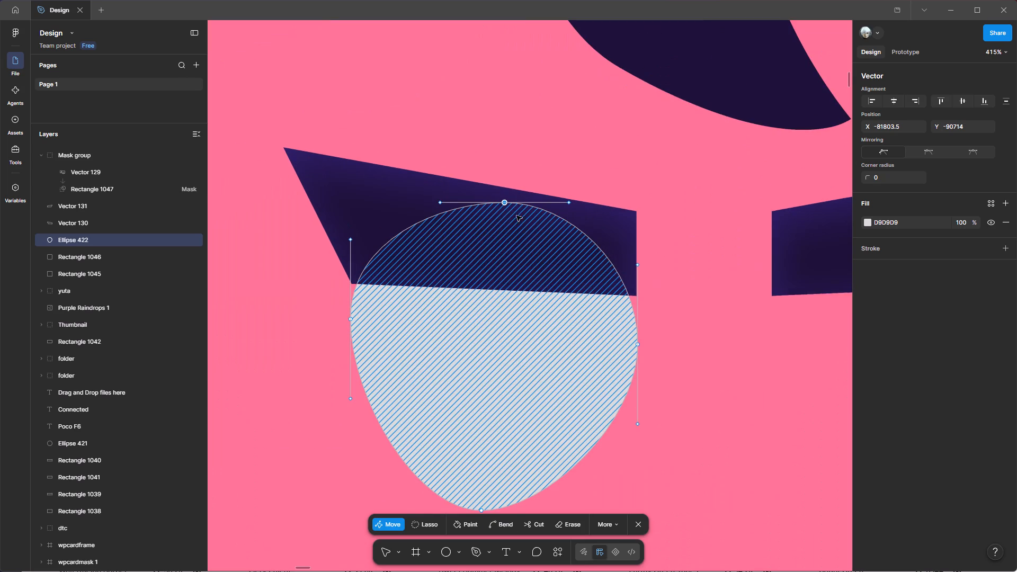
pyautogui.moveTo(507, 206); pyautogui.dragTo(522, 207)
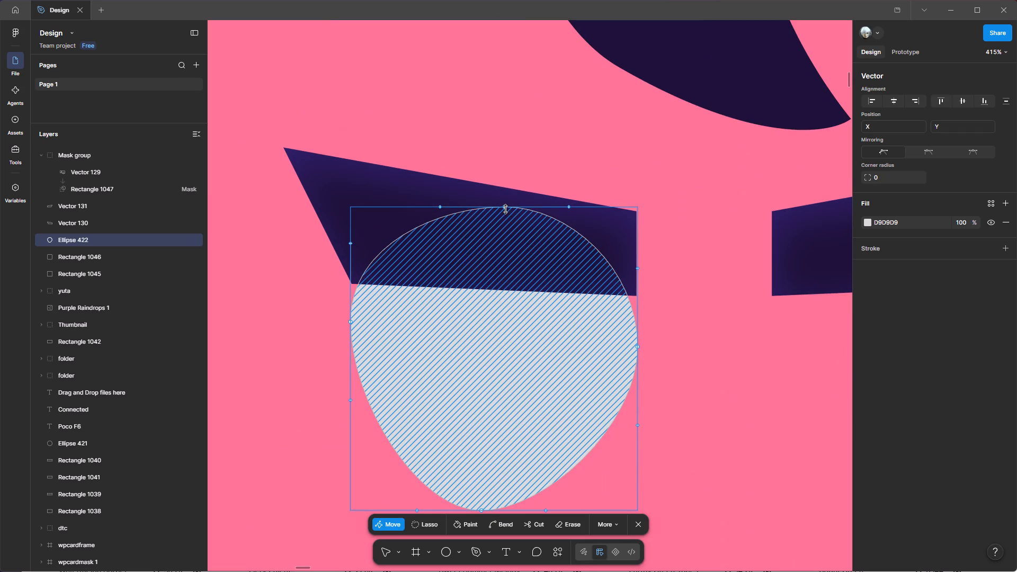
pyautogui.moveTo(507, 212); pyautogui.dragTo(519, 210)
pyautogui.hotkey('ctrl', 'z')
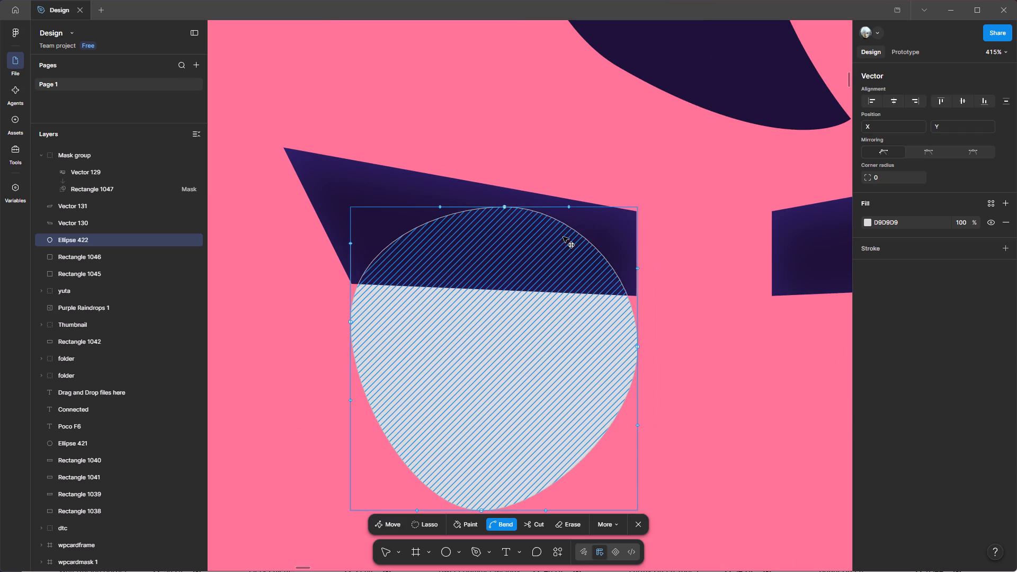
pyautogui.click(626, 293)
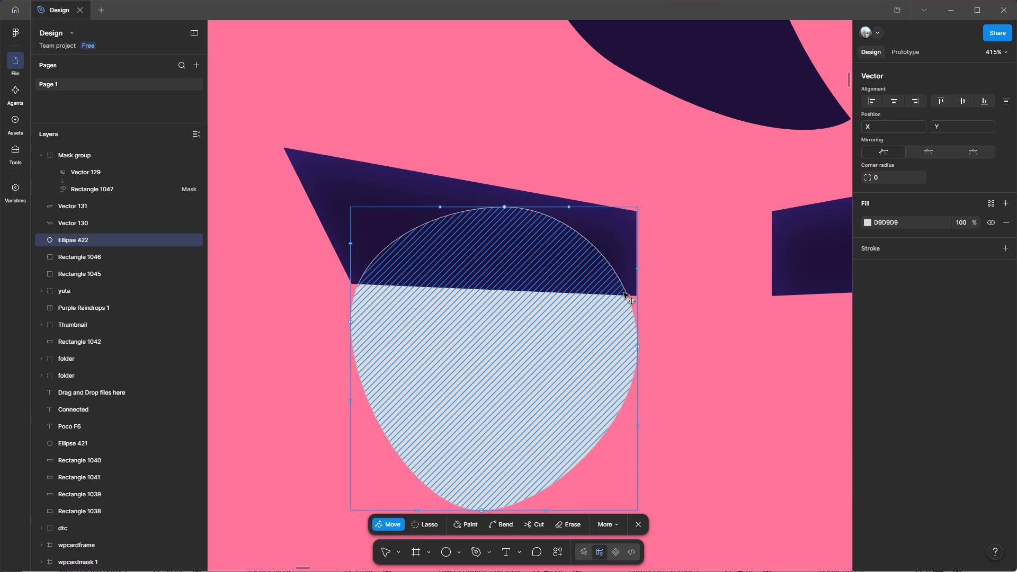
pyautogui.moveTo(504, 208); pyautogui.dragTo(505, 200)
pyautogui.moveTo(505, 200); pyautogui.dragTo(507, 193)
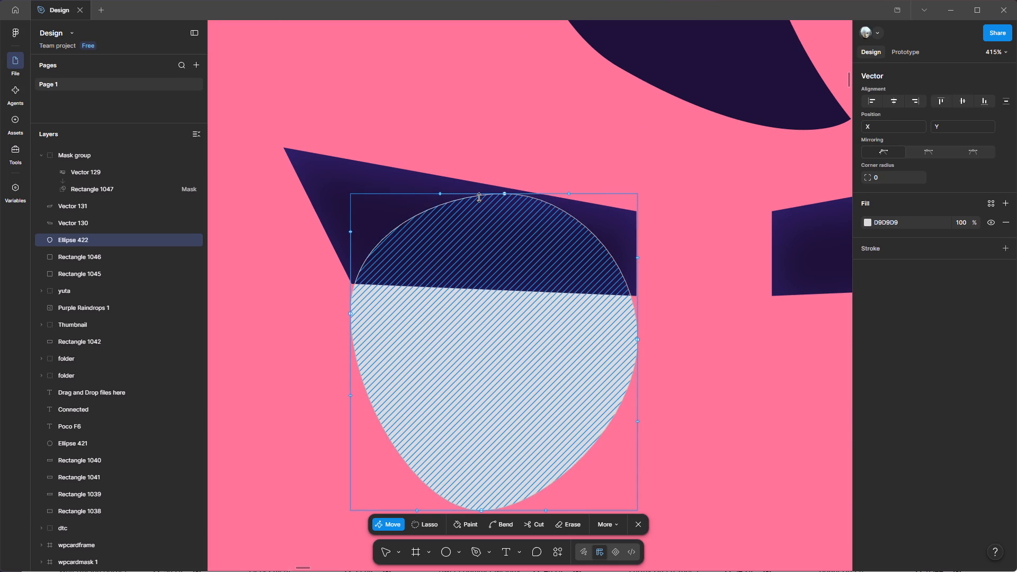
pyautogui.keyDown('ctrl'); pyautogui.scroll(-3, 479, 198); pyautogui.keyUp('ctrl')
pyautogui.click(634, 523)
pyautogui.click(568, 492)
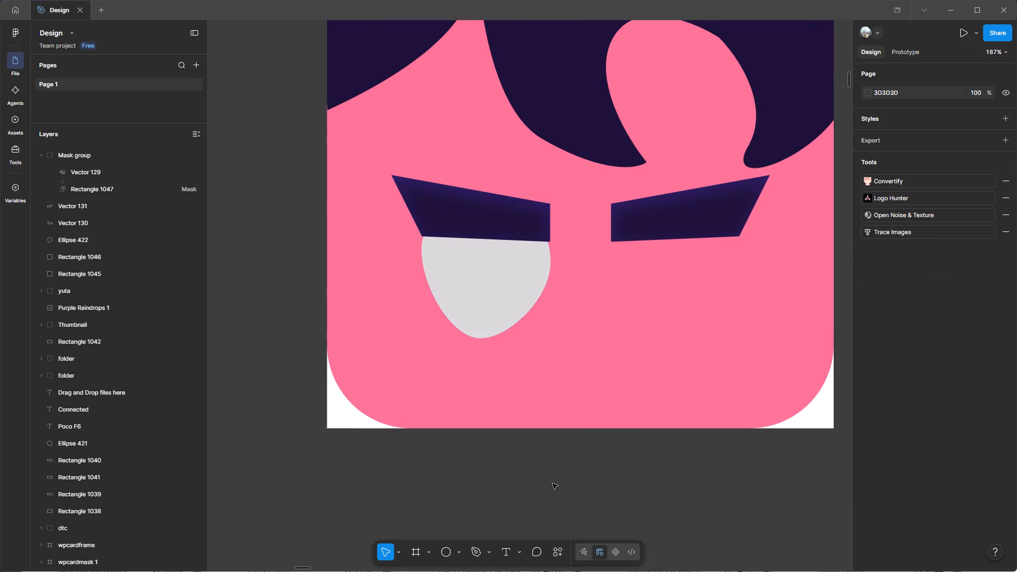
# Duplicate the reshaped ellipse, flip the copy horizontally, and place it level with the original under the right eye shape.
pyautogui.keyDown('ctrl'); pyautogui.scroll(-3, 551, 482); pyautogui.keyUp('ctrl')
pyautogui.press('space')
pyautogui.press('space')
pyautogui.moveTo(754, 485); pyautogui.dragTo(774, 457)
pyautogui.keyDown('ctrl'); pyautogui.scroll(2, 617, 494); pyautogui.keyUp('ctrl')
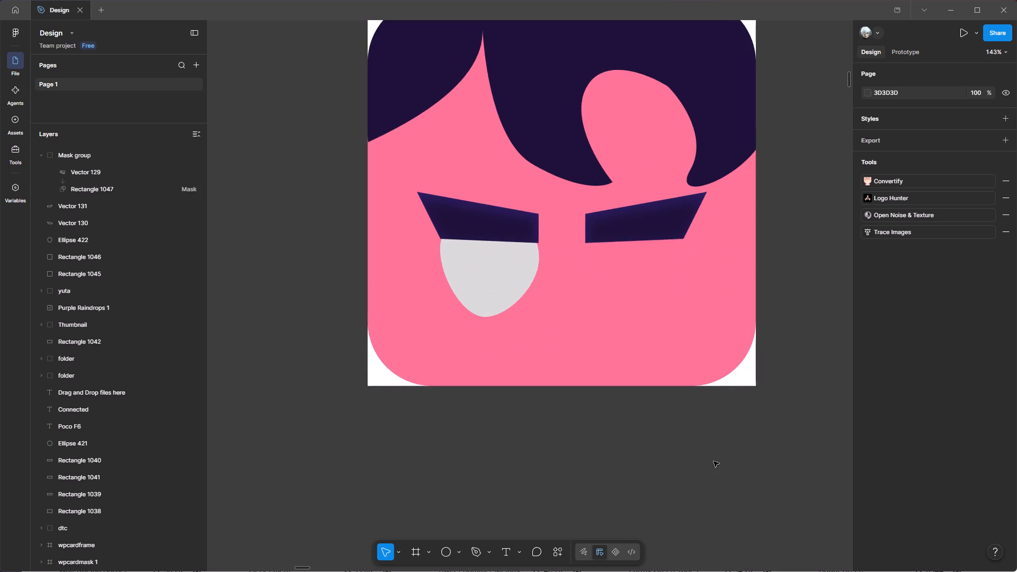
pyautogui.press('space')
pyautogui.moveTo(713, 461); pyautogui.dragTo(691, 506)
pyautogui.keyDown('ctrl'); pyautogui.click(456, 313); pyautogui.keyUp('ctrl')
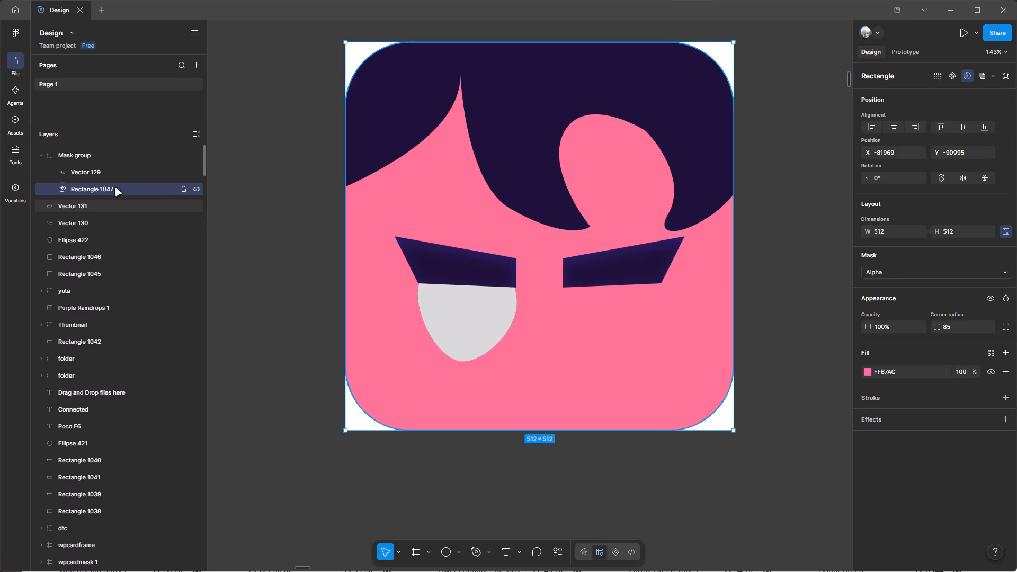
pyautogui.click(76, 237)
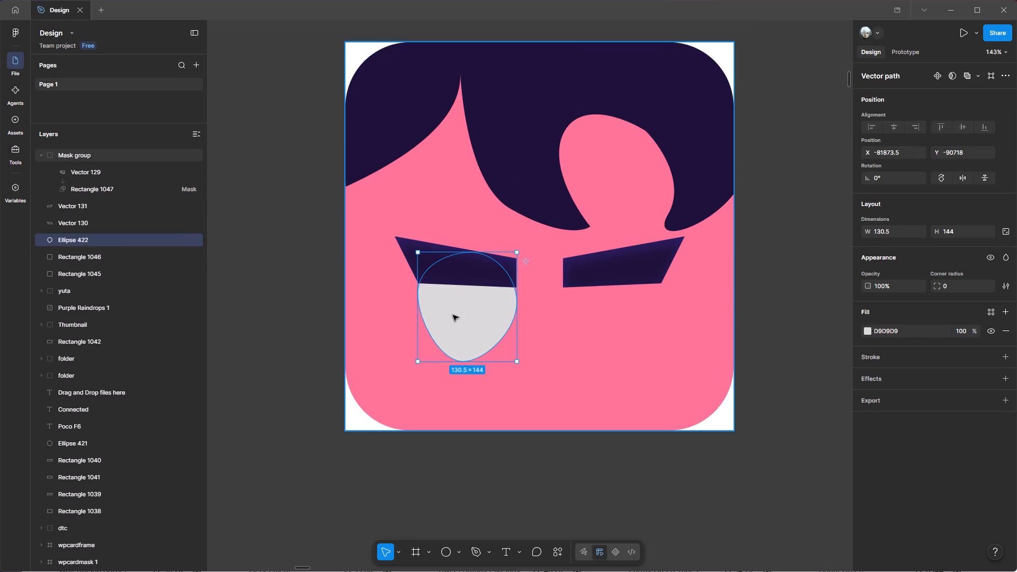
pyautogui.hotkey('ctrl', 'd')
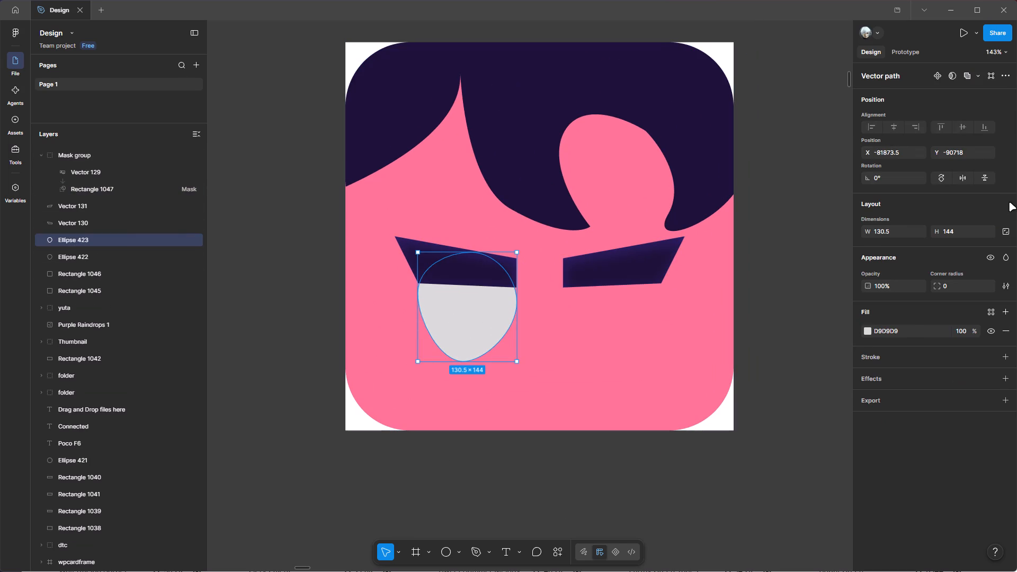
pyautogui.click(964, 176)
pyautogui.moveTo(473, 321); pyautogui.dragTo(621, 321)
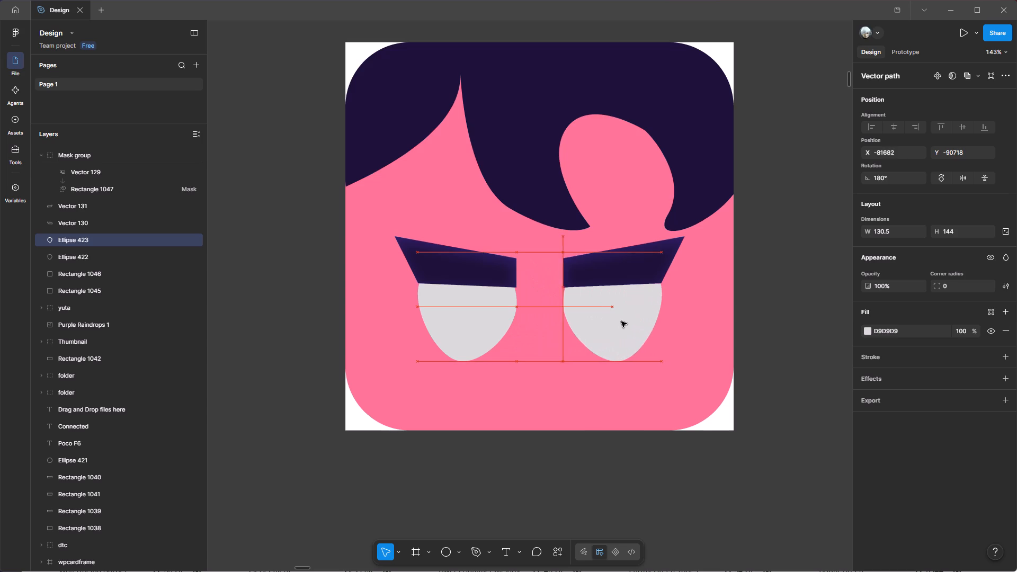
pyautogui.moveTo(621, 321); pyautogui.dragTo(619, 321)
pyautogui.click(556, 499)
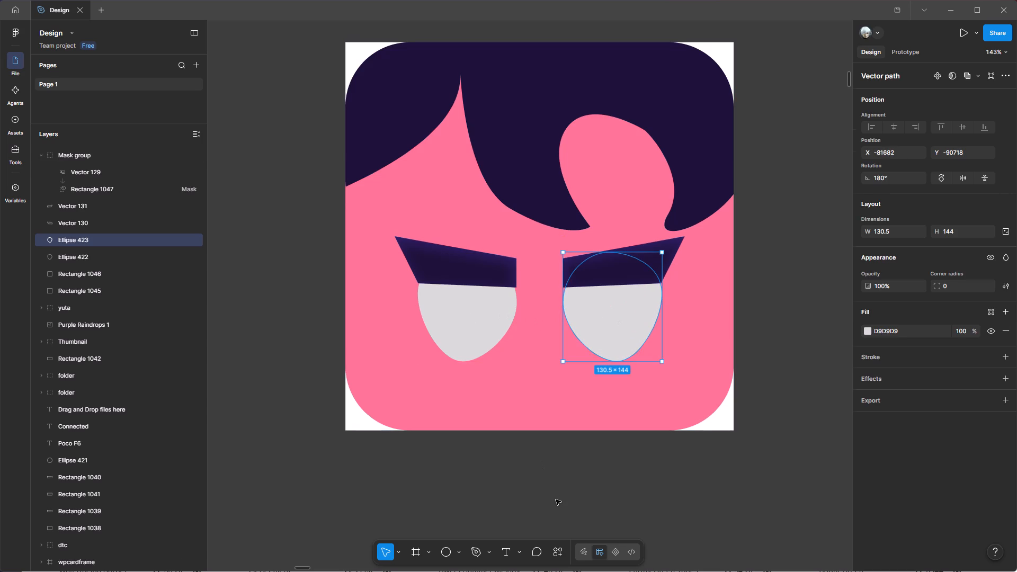
# Examine how the pair of pale ellipses looks beneath the eye shapes at different viewing distances.
pyautogui.keyDown('ctrl'); pyautogui.scroll(-4, 559, 497); pyautogui.keyUp('ctrl')
pyautogui.press('space')
pyautogui.press('space')
pyautogui.press('space')
pyautogui.press('space')
pyautogui.press('space')
pyautogui.press('space')
pyautogui.moveTo(684, 490); pyautogui.dragTo(692, 484)
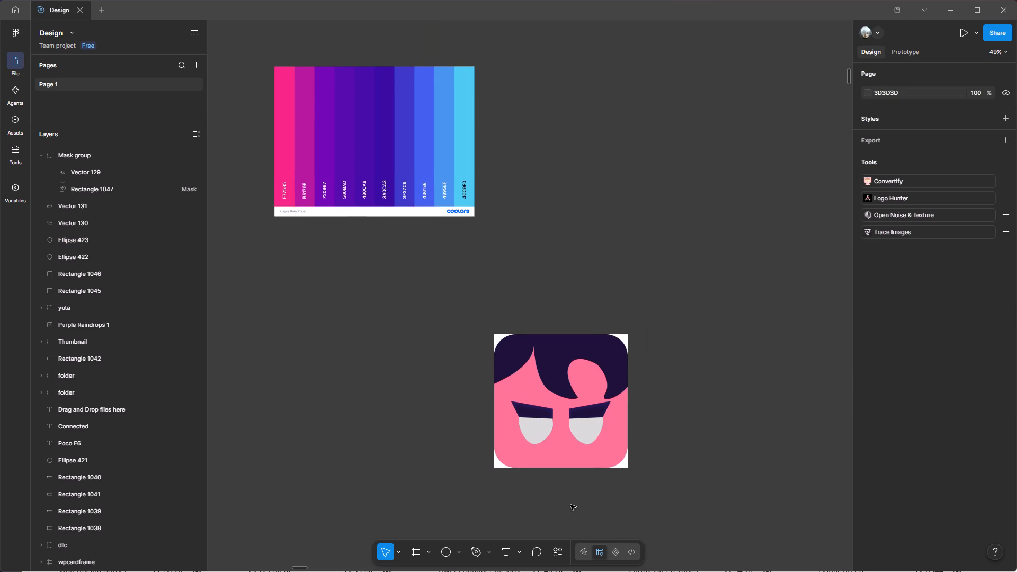
pyautogui.keyDown('ctrl'); pyautogui.scroll(2, 570, 505); pyautogui.keyUp('ctrl')
pyautogui.press('space')
pyautogui.moveTo(650, 477); pyautogui.dragTo(650, 489)
pyautogui.keyDown('ctrl'); pyautogui.scroll(1, 579, 468); pyautogui.keyUp('ctrl')
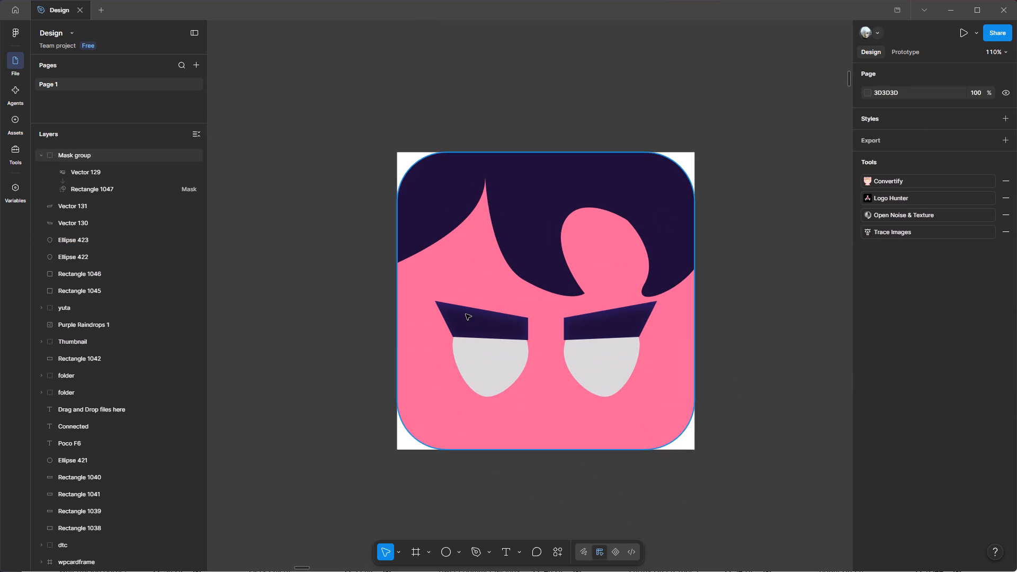
# Set the corner radius of both eye shapes, Vector 131 and Vector 130, to 10.
pyautogui.click(101, 212)
pyautogui.keyDown('shift'); pyautogui.click(97, 227); pyautogui.keyUp('shift')
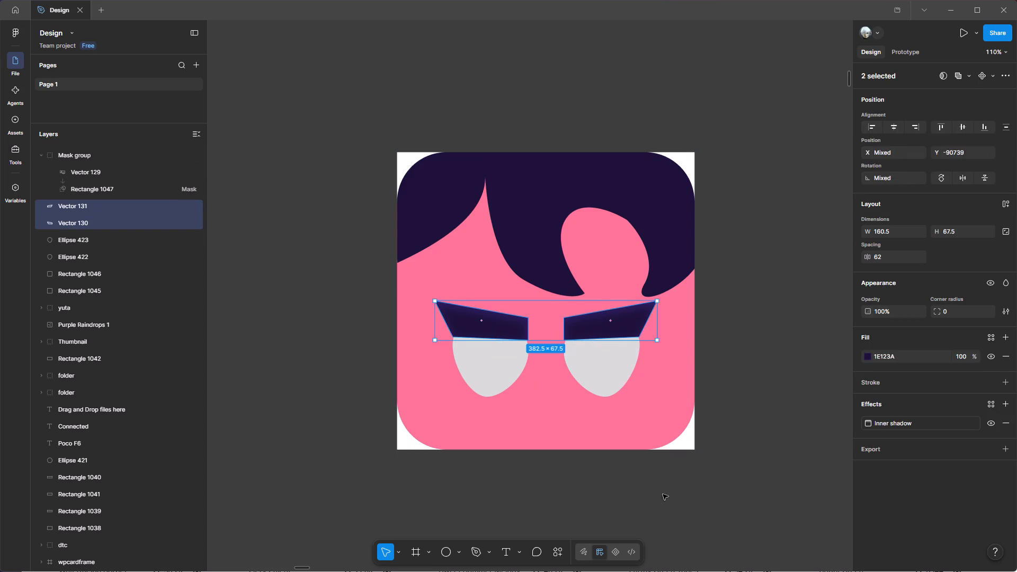
pyautogui.click(967, 312)
pyautogui.press('BackSpace')
pyautogui.write('10')
pyautogui.press('Return')
pyautogui.click(756, 283)
# Examine the rounded eye shapes and pale ellipses within the whole face icon, from far and near.
pyautogui.keyDown('ctrl'); pyautogui.scroll(-2, 756, 283); pyautogui.keyUp('ctrl')
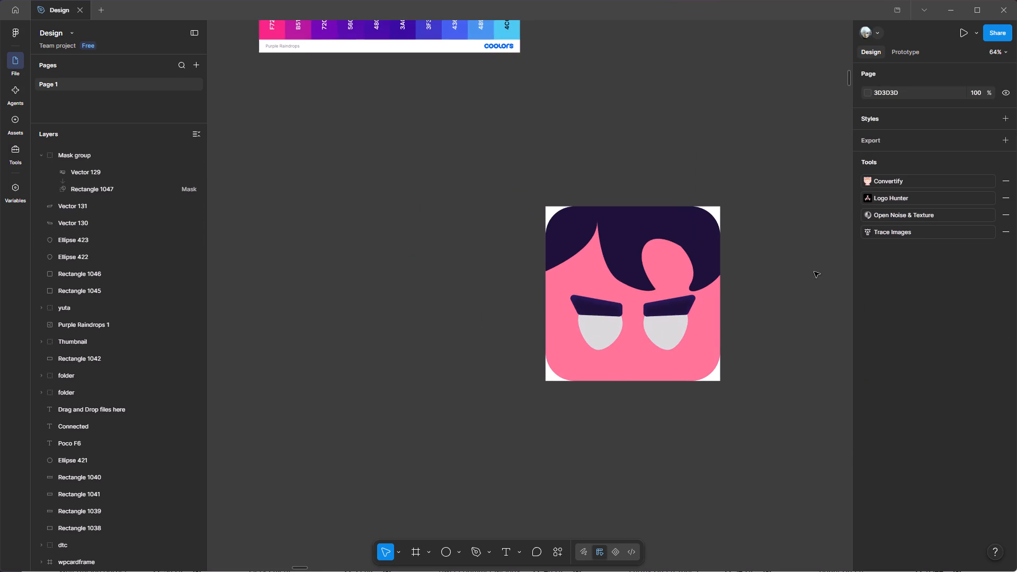
pyautogui.press('space')
pyautogui.keyDown('ctrl'); pyautogui.scroll(-5, 793, 271); pyautogui.keyUp('ctrl')
pyautogui.press('space')
pyautogui.press('space')
pyautogui.press('space')
pyautogui.press('space')
pyautogui.press('space')
pyautogui.press('space')
pyautogui.press('space')
pyautogui.press('space')
pyautogui.moveTo(828, 258); pyautogui.dragTo(710, 367)
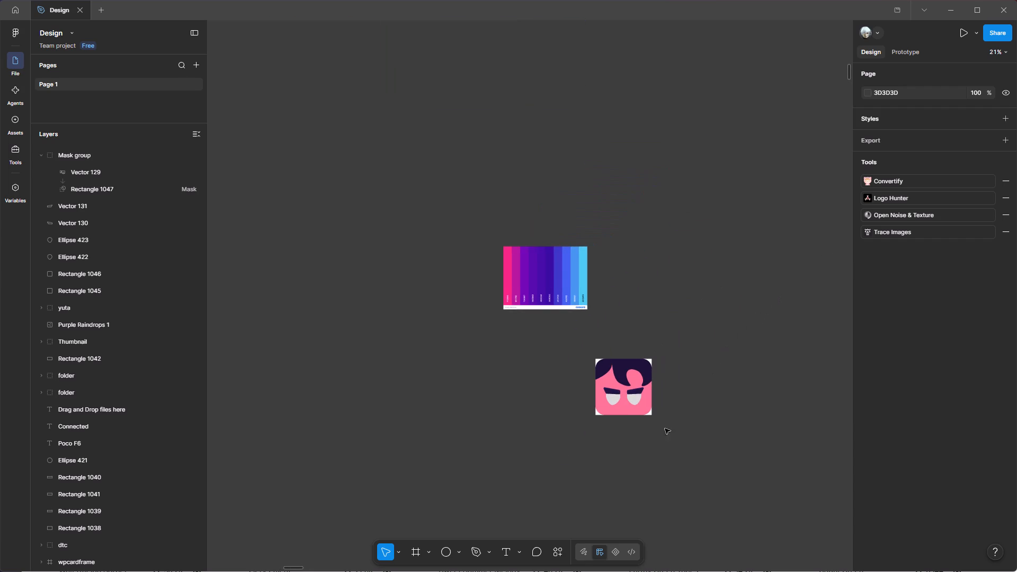
pyautogui.keyDown('ctrl'); pyautogui.scroll(3, 634, 440); pyautogui.keyUp('ctrl')
pyautogui.press('space')
pyautogui.moveTo(778, 310); pyautogui.dragTo(763, 363)
pyautogui.keyDown('ctrl'); pyautogui.scroll(3, 590, 463); pyautogui.keyUp('ctrl')
pyautogui.press('space')
pyautogui.press('space')
pyautogui.press('space')
pyautogui.press('space')
pyautogui.press('space')
pyautogui.press('space')
pyautogui.press('space')
pyautogui.press('space')
pyautogui.moveTo(730, 388); pyautogui.dragTo(667, 440)
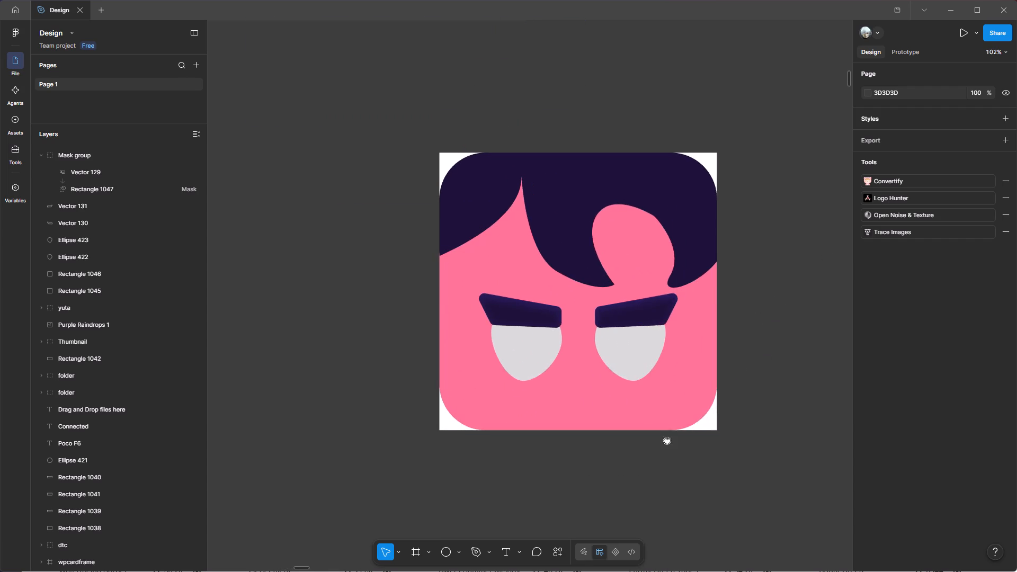
pyautogui.moveTo(667, 440); pyautogui.dragTo(626, 459)
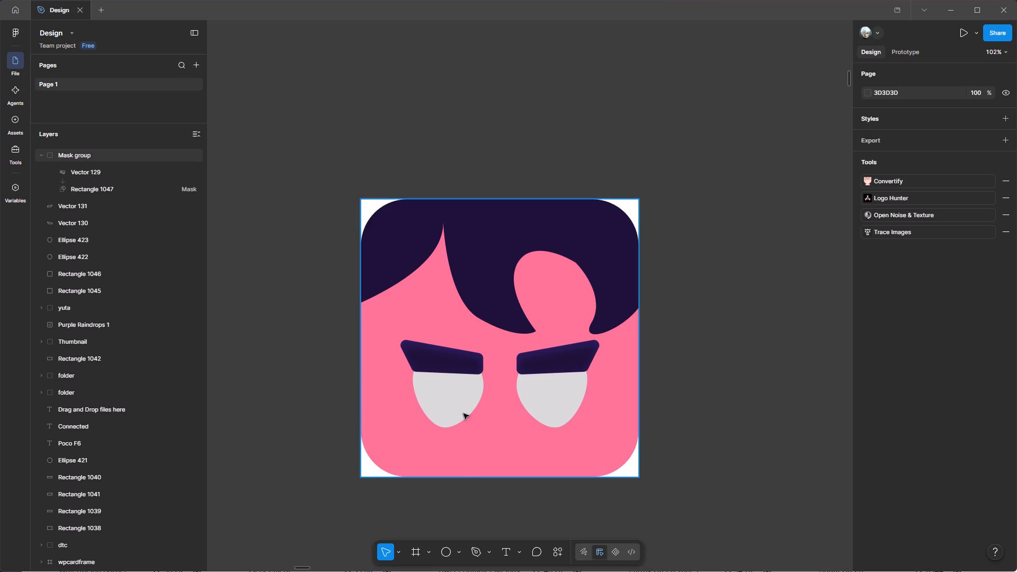
# Delete both pale ellipses, Ellipse 422 and Ellipse 423, from beneath the eye shapes.
pyautogui.click(85, 248)
pyautogui.keyDown('shift'); pyautogui.click(88, 238); pyautogui.keyUp('shift')
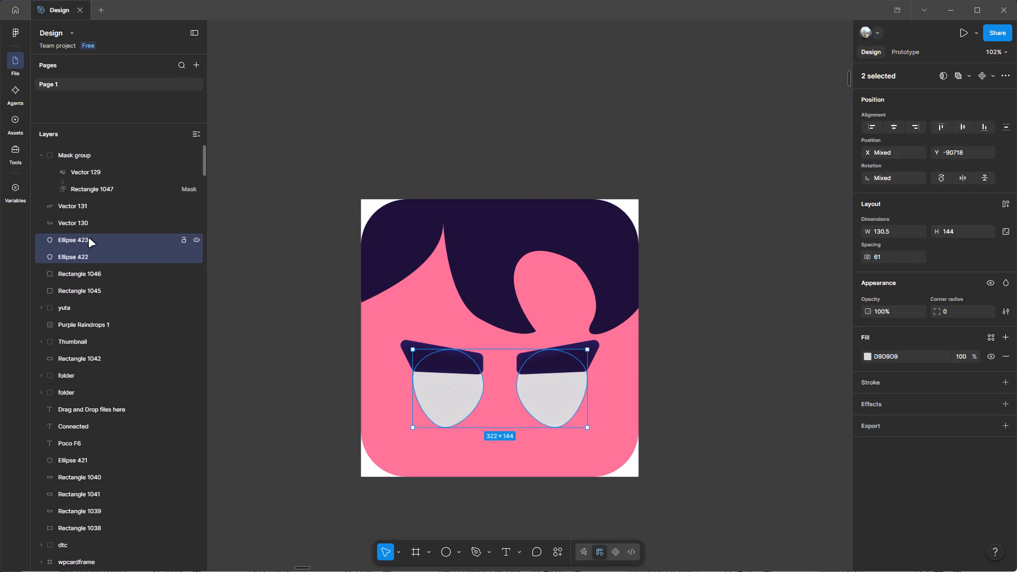
pyautogui.press('Delete')
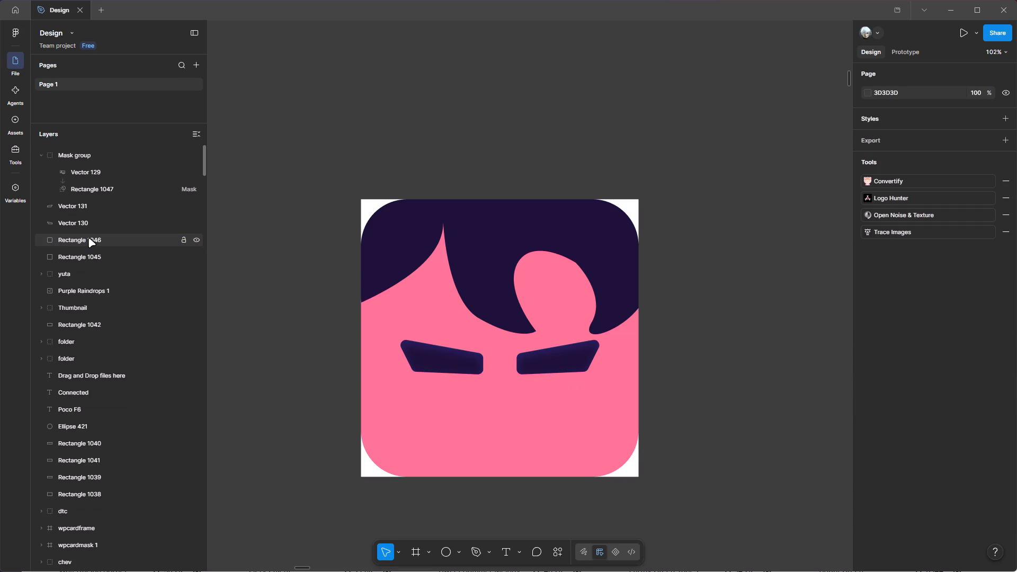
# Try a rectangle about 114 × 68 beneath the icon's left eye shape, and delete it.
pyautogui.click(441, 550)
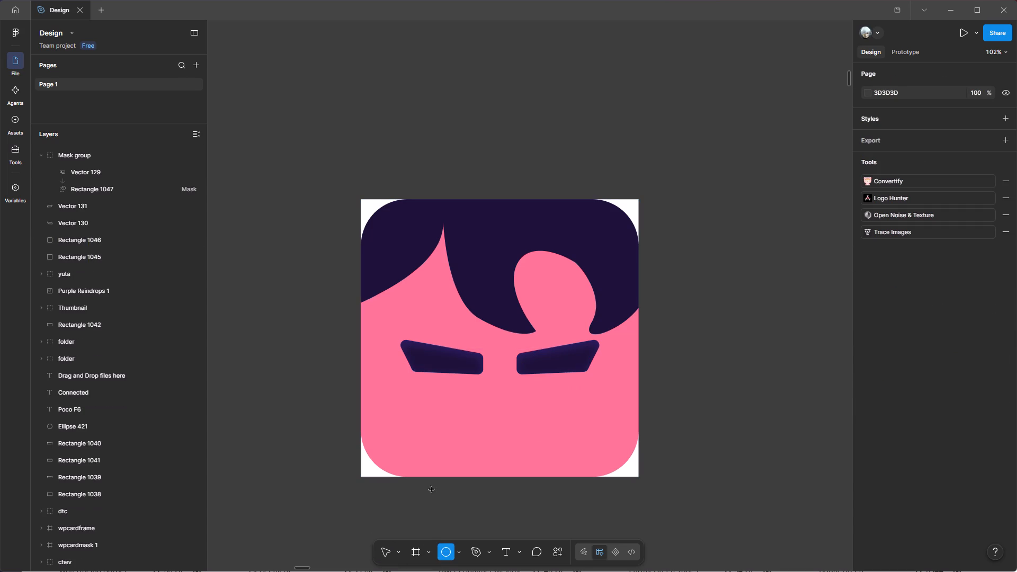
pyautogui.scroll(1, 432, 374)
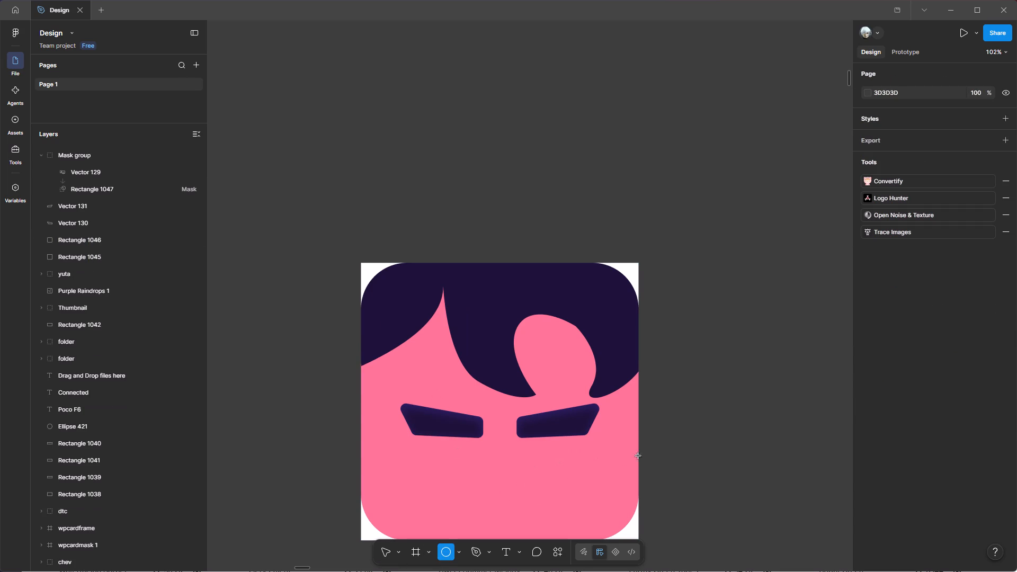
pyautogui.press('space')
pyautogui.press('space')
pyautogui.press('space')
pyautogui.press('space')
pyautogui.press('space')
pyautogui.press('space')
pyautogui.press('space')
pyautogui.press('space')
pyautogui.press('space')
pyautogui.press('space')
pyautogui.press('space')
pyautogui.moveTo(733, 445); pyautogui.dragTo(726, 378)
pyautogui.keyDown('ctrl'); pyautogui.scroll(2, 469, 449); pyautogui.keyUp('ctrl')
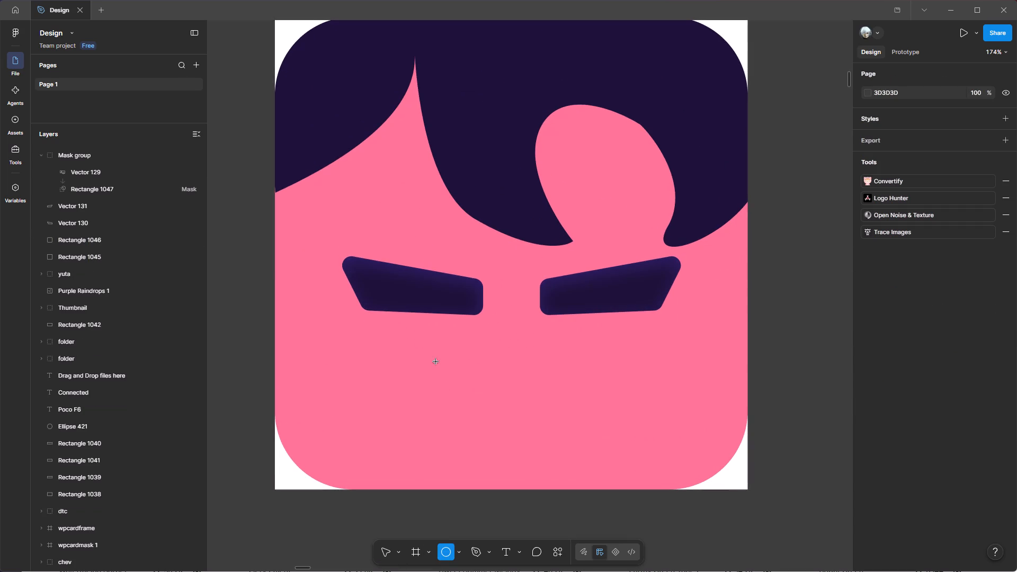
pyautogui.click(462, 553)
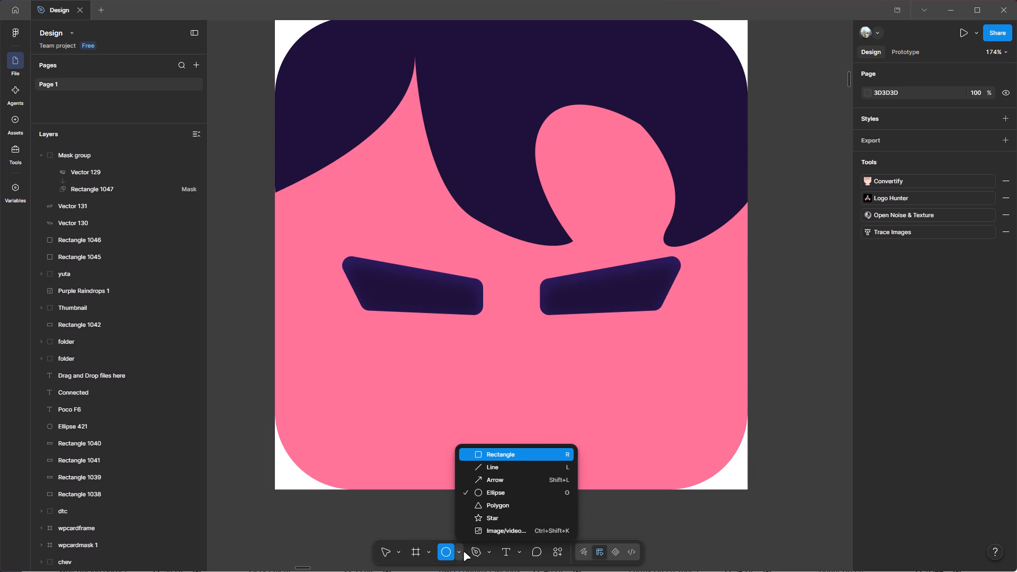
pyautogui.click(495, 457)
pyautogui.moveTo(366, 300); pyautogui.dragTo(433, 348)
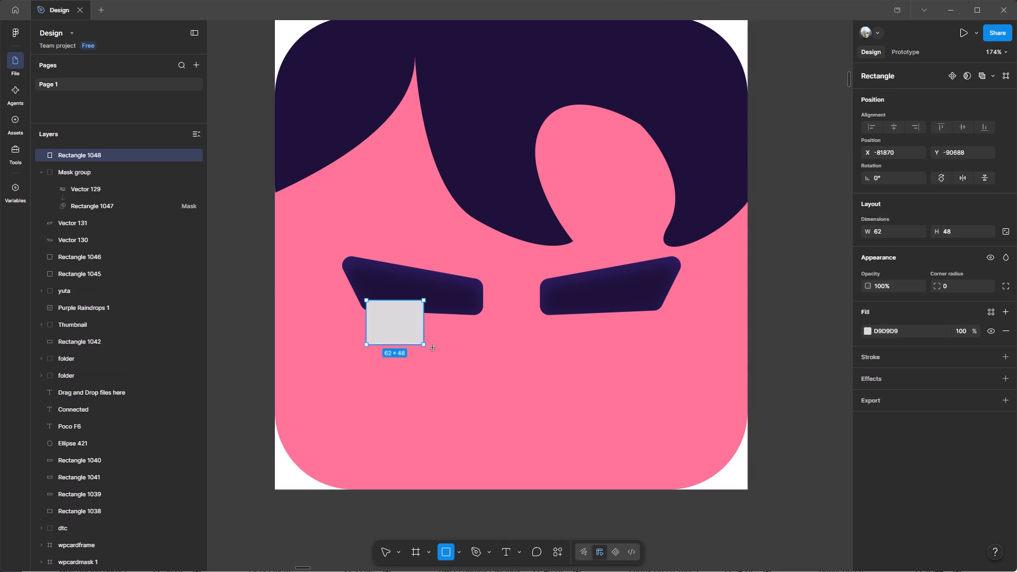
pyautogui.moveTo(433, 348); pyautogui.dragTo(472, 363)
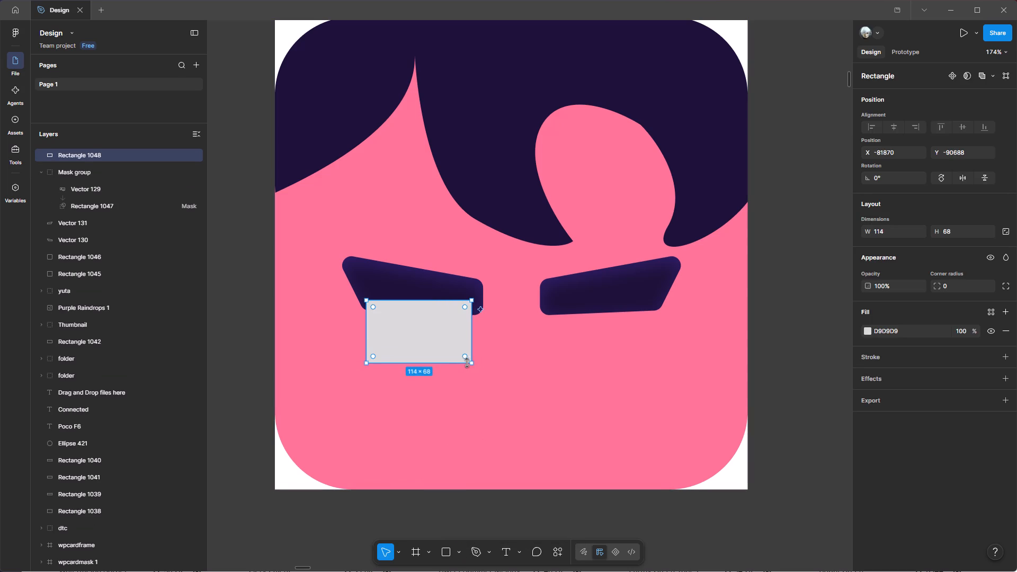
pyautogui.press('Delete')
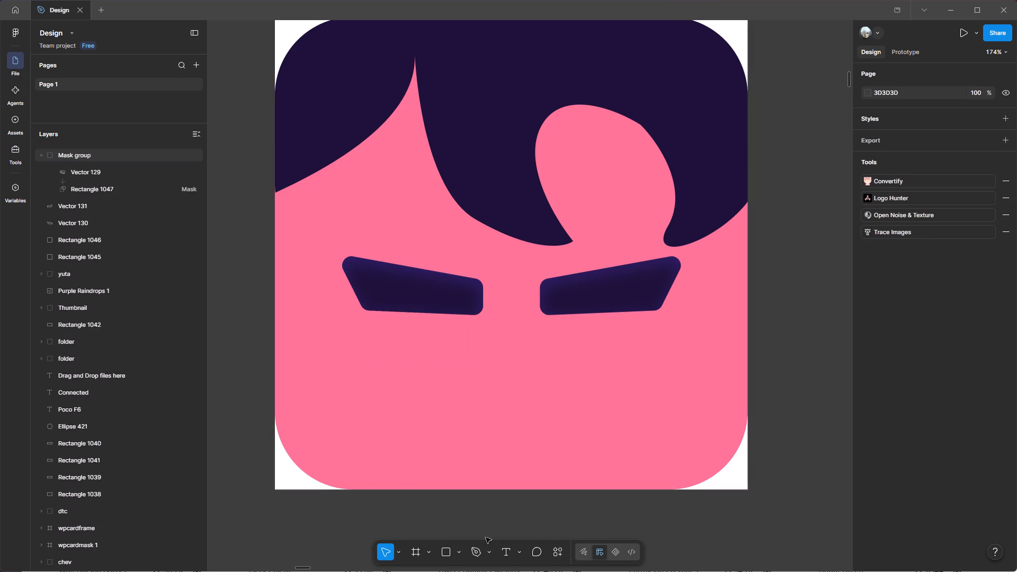
# Draw a closed four-sided shape about 104.5 × 60.5 with the Pen tool, overlapping the lower edge of the left eye shape.
pyautogui.click(489, 551)
pyautogui.click(513, 513)
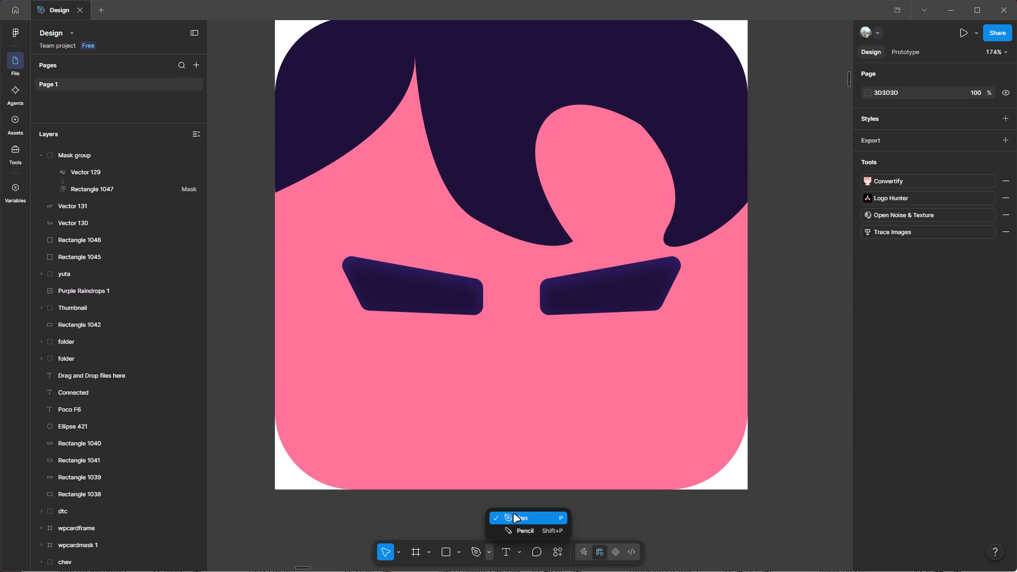
pyautogui.click(371, 306)
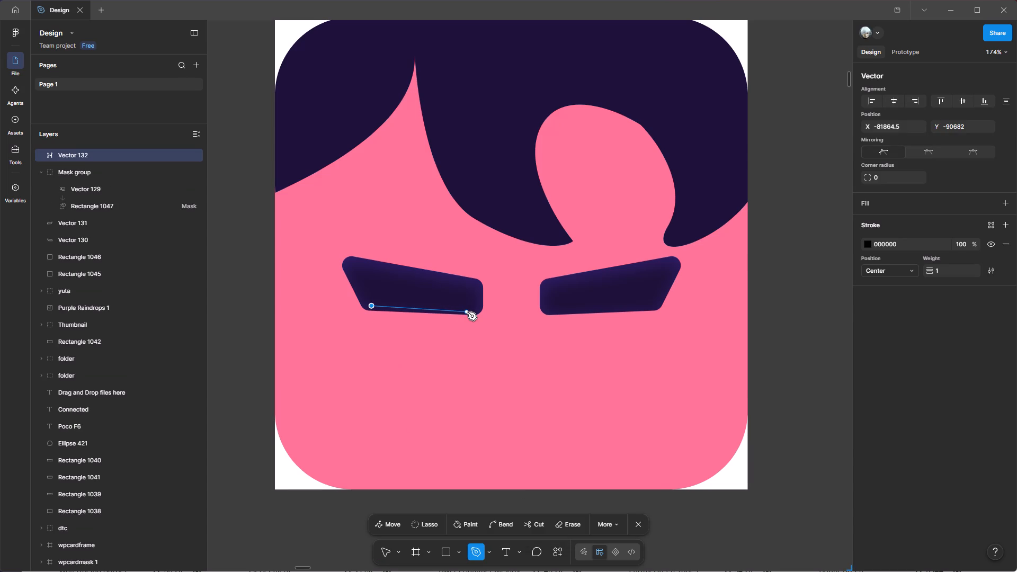
pyautogui.click(468, 312)
pyautogui.click(470, 362)
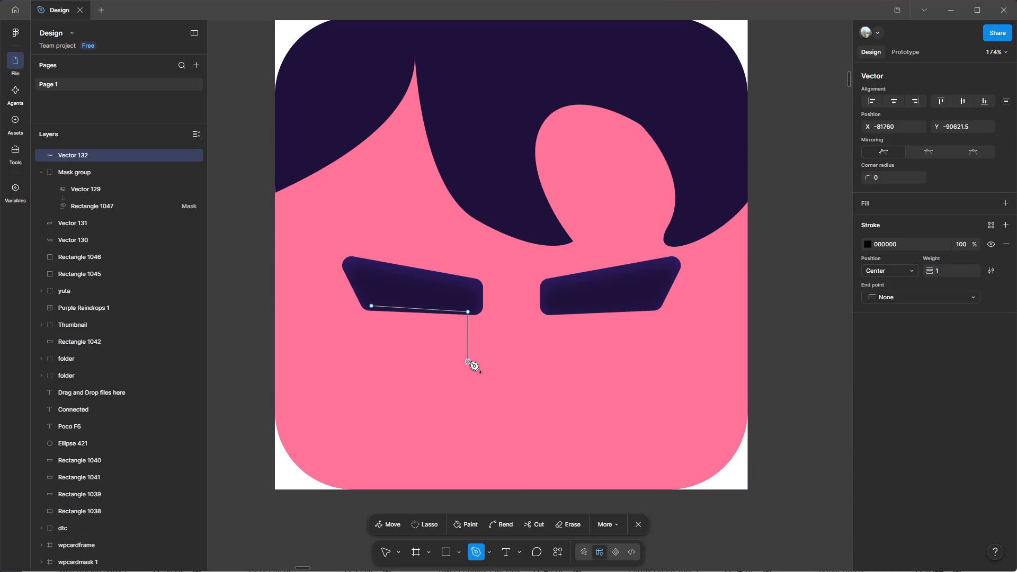
pyautogui.click(373, 353)
pyautogui.click(372, 307)
pyautogui.keyDown('ctrl'); pyautogui.scroll(-2, 372, 307); pyautogui.keyUp('ctrl')
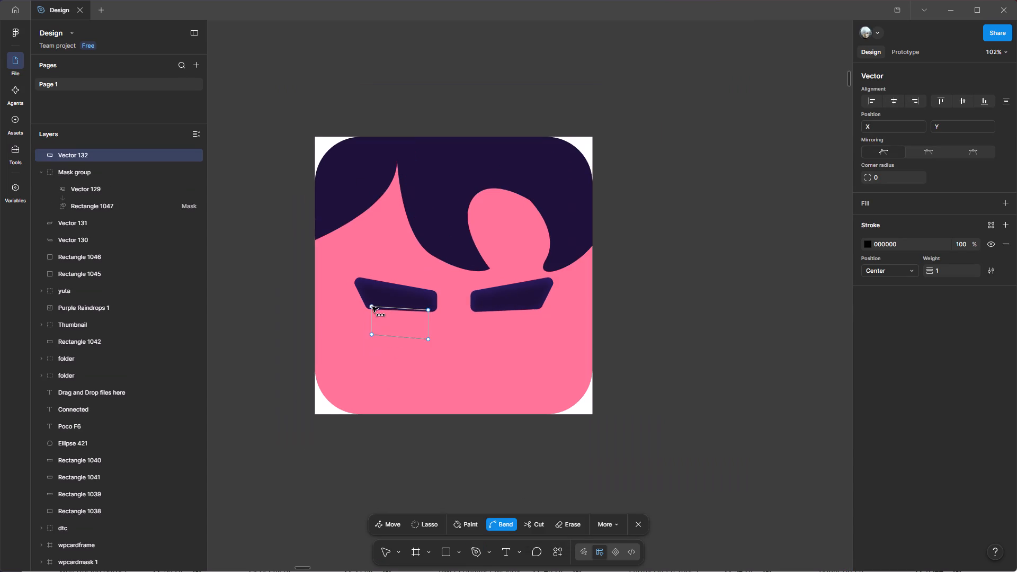
pyautogui.click(636, 522)
# Give the new four-sided shape a D9D9D9 fill and a corner radius of 5.
pyautogui.keyDown('ctrl'); pyautogui.scroll(2, 424, 310); pyautogui.keyUp('ctrl')
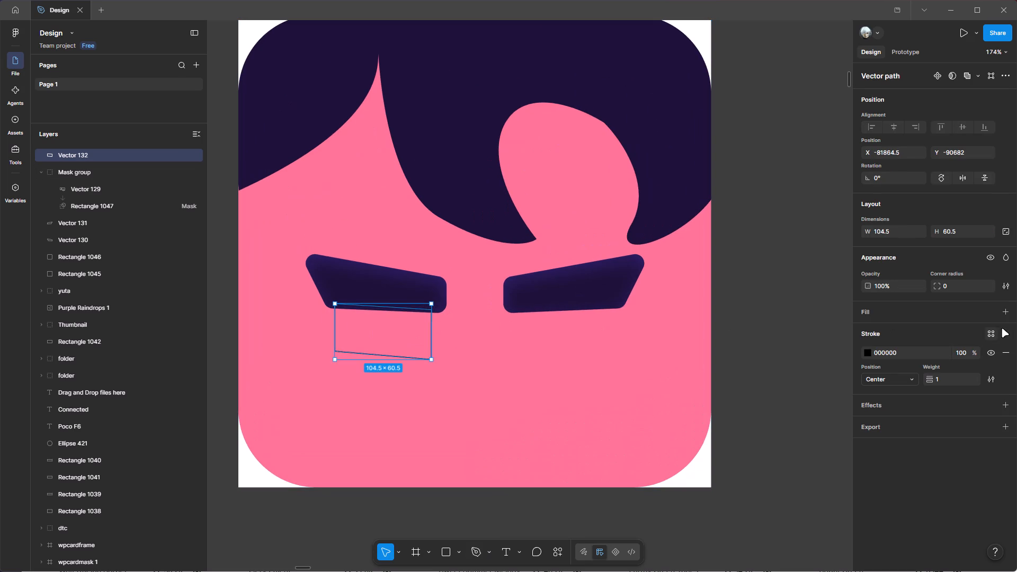
pyautogui.click(1007, 308)
pyautogui.click(1003, 368)
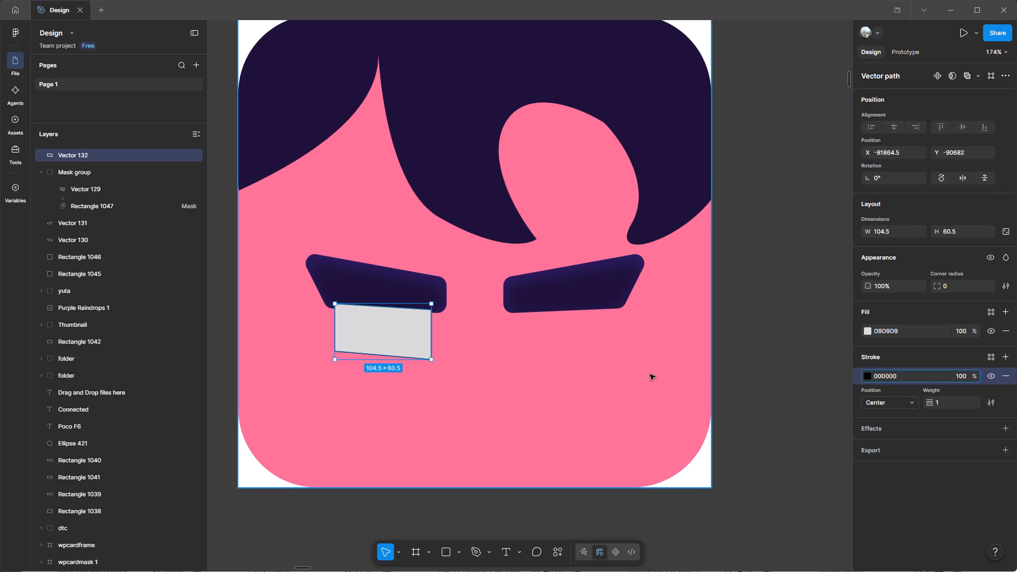
pyautogui.click(950, 289)
pyautogui.press('BackSpace')
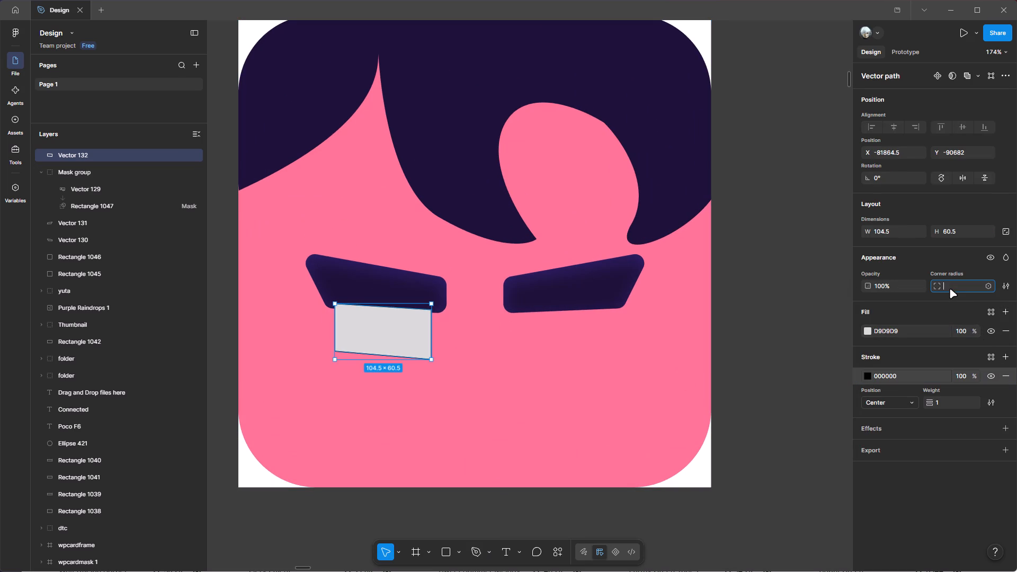
pyautogui.press('5')
pyautogui.press('Return')
# Remove the black stroke from the pale shape beneath the left eye.
pyautogui.click(826, 259)
pyautogui.keyDown('ctrl'); pyautogui.scroll(-2, 816, 258); pyautogui.keyUp('ctrl')
pyautogui.press('space')
pyautogui.moveTo(826, 262); pyautogui.dragTo(809, 299)
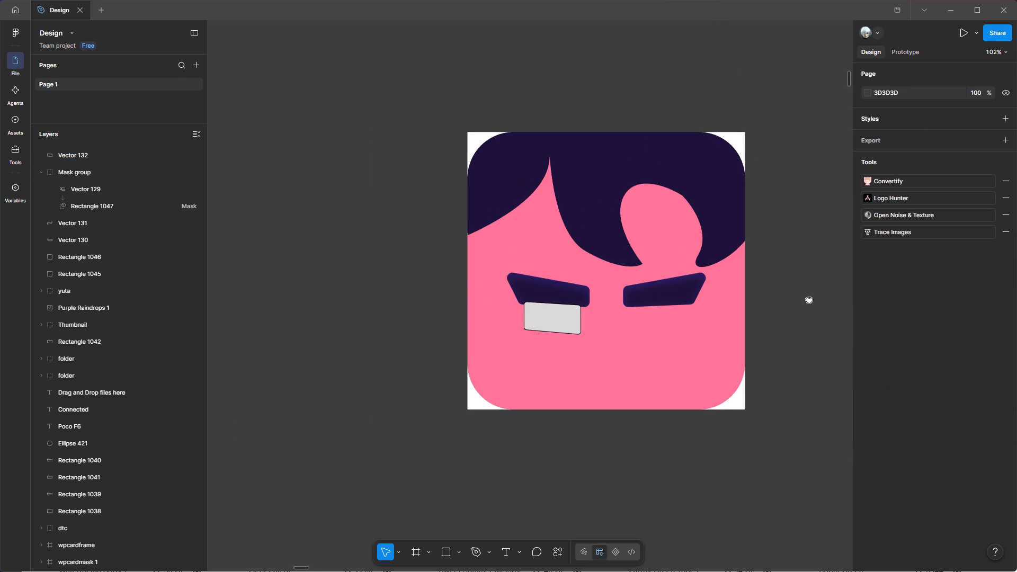
pyautogui.moveTo(809, 299); pyautogui.dragTo(808, 300)
pyautogui.click(536, 335)
pyautogui.click(1007, 367)
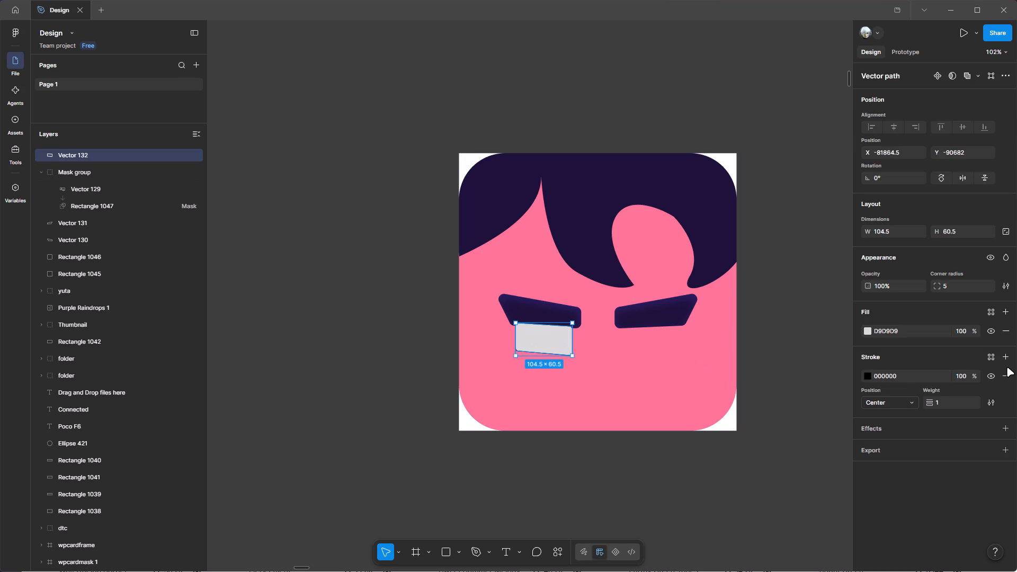
pyautogui.click(1007, 376)
pyautogui.click(825, 324)
# Move the pale shape, Vector 132, behind both eye shapes in the layer order, directly above Rectangle 1046.
pyautogui.press('space')
pyautogui.press('space')
pyautogui.press('space')
pyautogui.press('space')
pyautogui.press('space')
pyautogui.press('space')
pyautogui.press('space')
pyautogui.press('space')
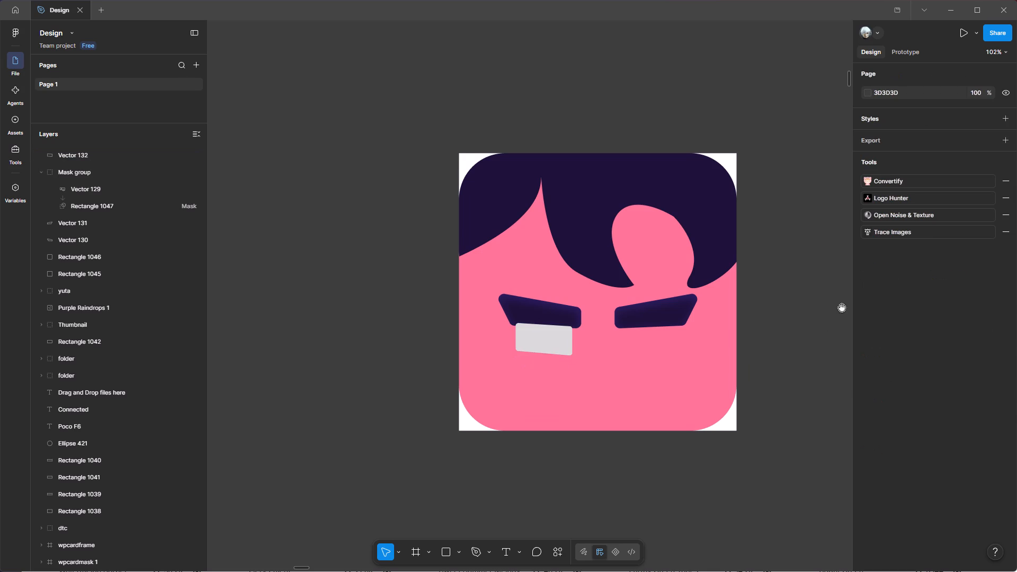
pyautogui.moveTo(842, 308); pyautogui.dragTo(784, 327)
pyautogui.click(475, 354)
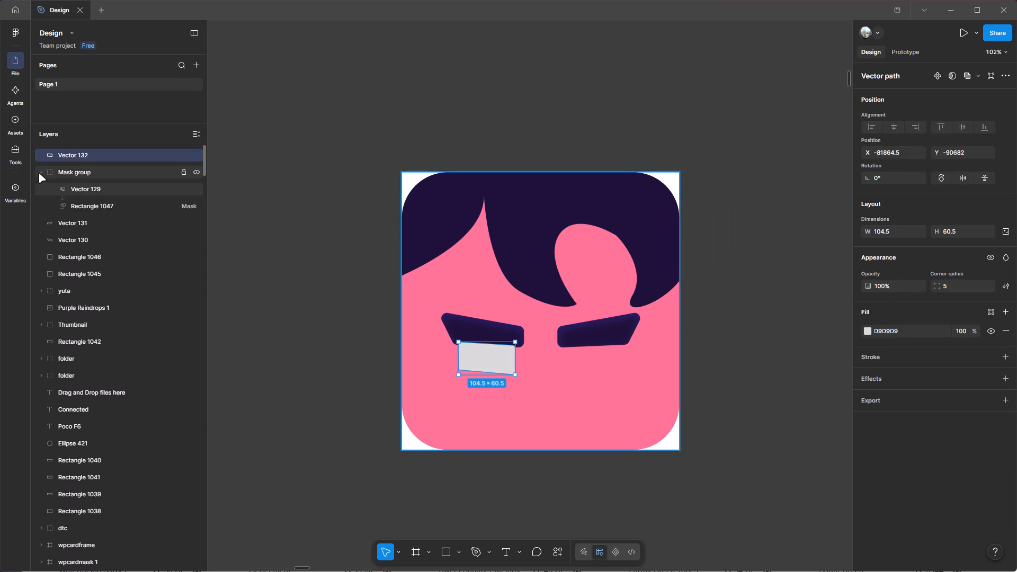
pyautogui.click(35, 172)
pyautogui.moveTo(81, 158); pyautogui.dragTo(72, 207)
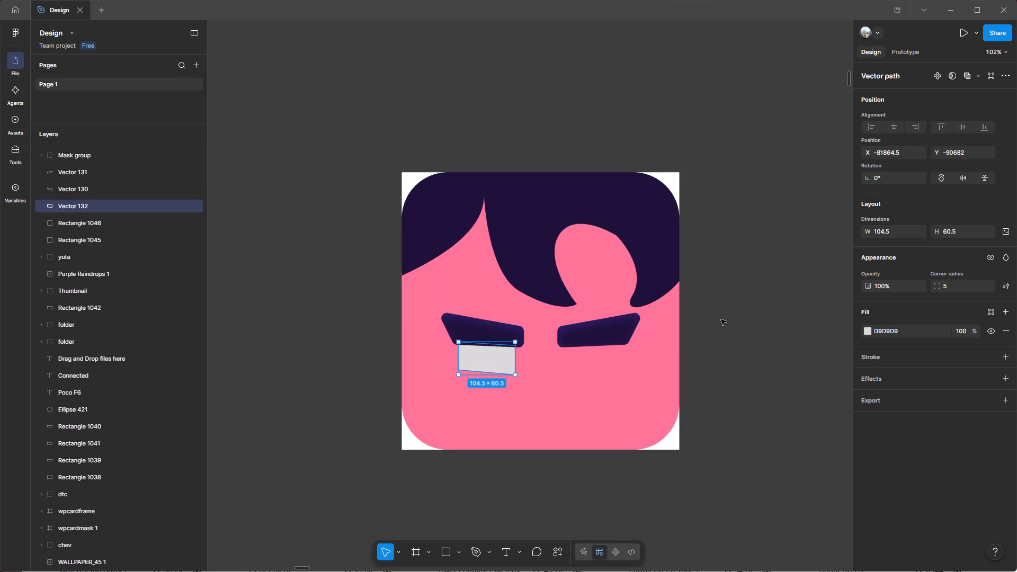
pyautogui.click(721, 319)
# Examine how the pale shape looks beneath the left eye within the whole face icon, from far and near.
pyautogui.press('space')
pyautogui.press('space')
pyautogui.press('space')
pyautogui.moveTo(752, 318); pyautogui.dragTo(719, 306)
pyautogui.keyDown('ctrl'); pyautogui.scroll(-3, 718, 305); pyautogui.keyUp('ctrl')
pyautogui.keyDown('ctrl'); pyautogui.scroll(2, 718, 305); pyautogui.keyUp('ctrl')
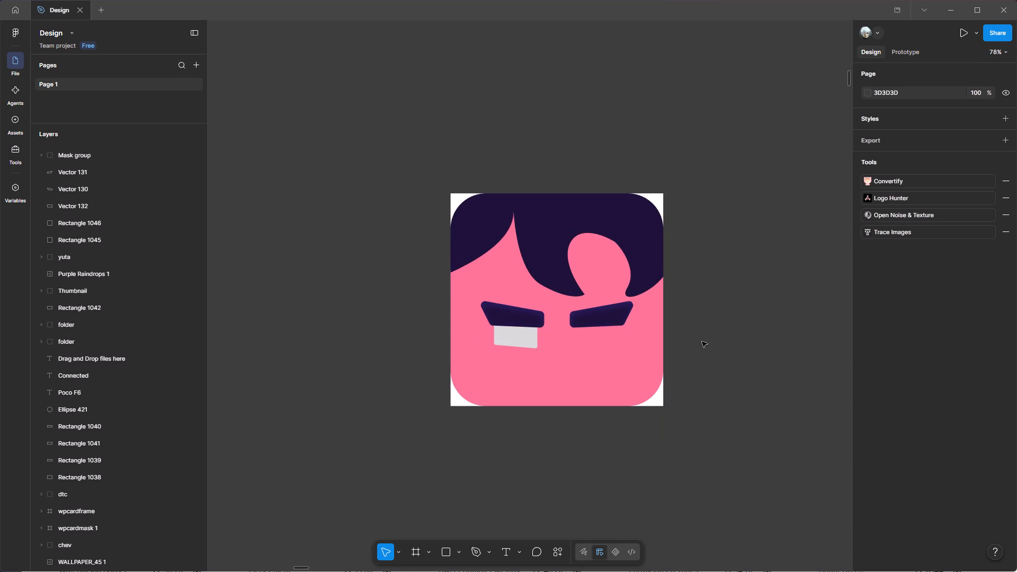
pyautogui.press('space')
pyautogui.press('space')
pyautogui.press('space')
pyautogui.press('space')
pyautogui.press('space')
pyautogui.press('space')
pyautogui.press('space')
pyautogui.click(702, 342)
pyautogui.keyDown('ctrl'); pyautogui.scroll(1, 689, 360); pyautogui.keyUp('ctrl')
pyautogui.press('space')
pyautogui.press('space')
pyautogui.moveTo(689, 311); pyautogui.dragTo(733, 356)
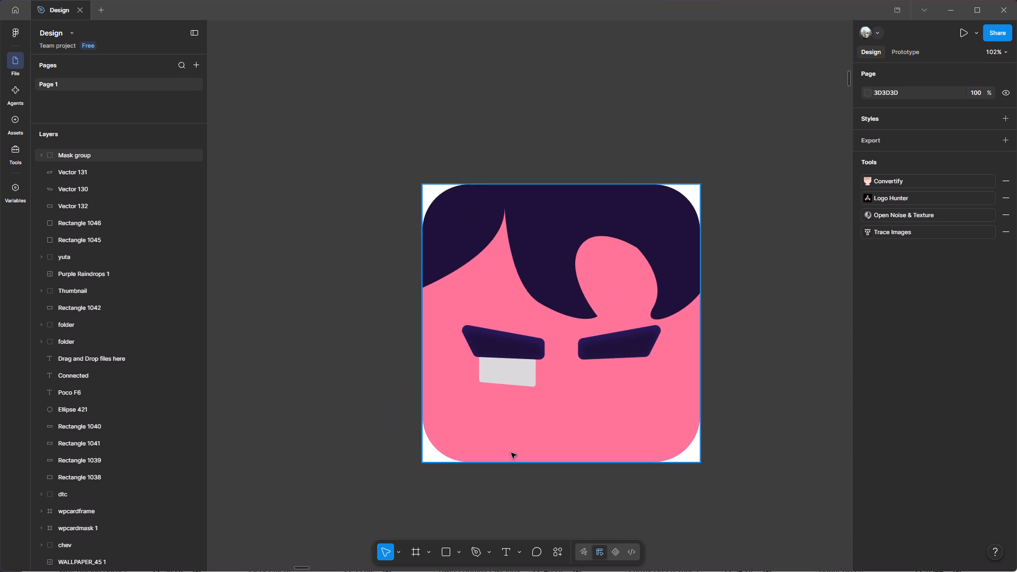
# Draw a thin 104 × 14 rectangle from the face's left edge to the pale shape, level with the shape's upper part.
pyautogui.click(442, 551)
pyautogui.keyDown('ctrl'); pyautogui.scroll(1, 641, 402); pyautogui.keyUp('ctrl')
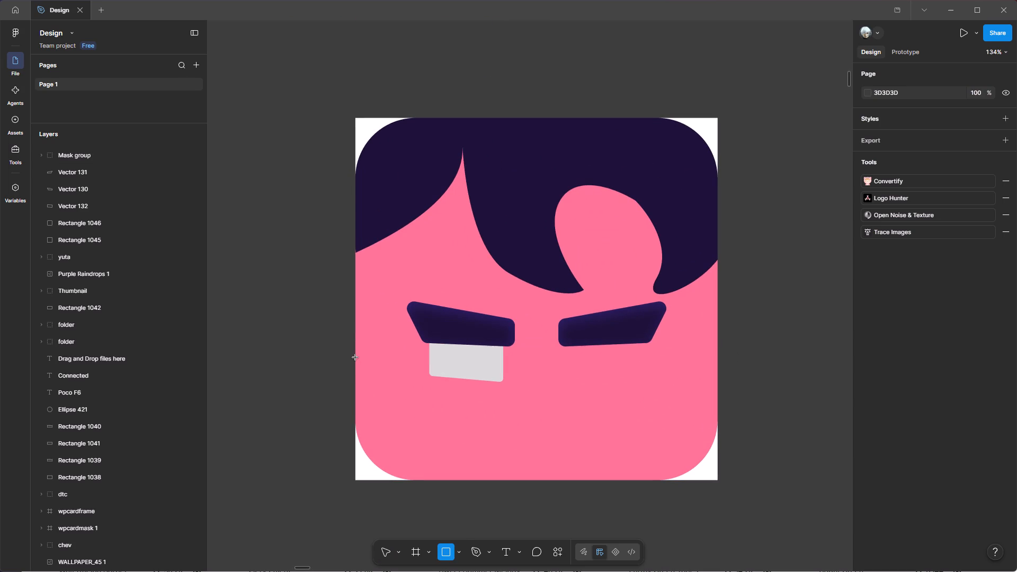
pyautogui.moveTo(355, 358); pyautogui.dragTo(423, 372)
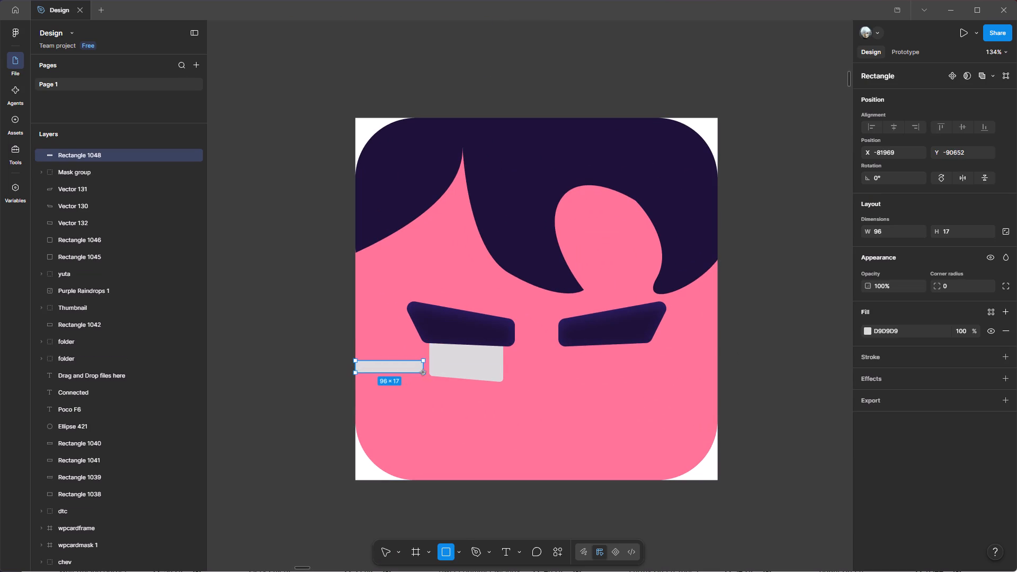
pyautogui.moveTo(423, 372); pyautogui.dragTo(427, 372)
pyautogui.click(394, 373)
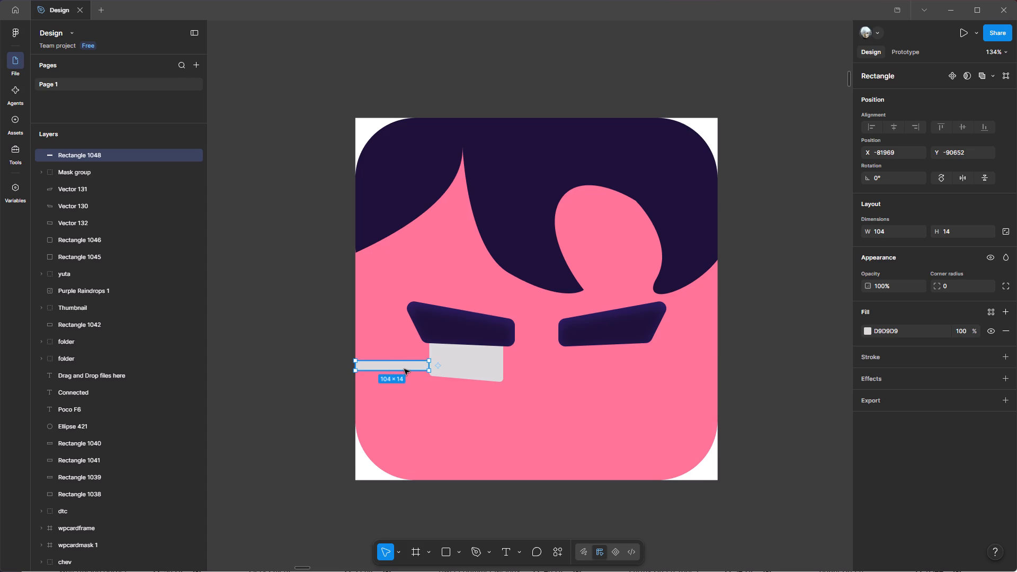
pyautogui.moveTo(405, 365); pyautogui.dragTo(405, 355)
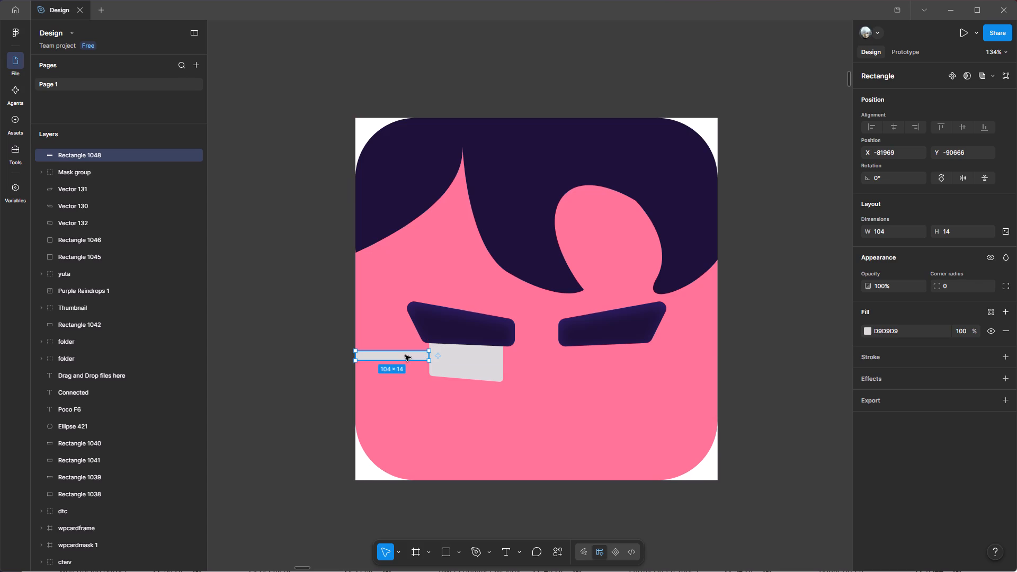
# Duplicate the thin bar and place the copy at the same height against the face's right edge.
pyautogui.hotkey('ctrl', 'd')
pyautogui.moveTo(405, 355); pyautogui.dragTo(637, 360)
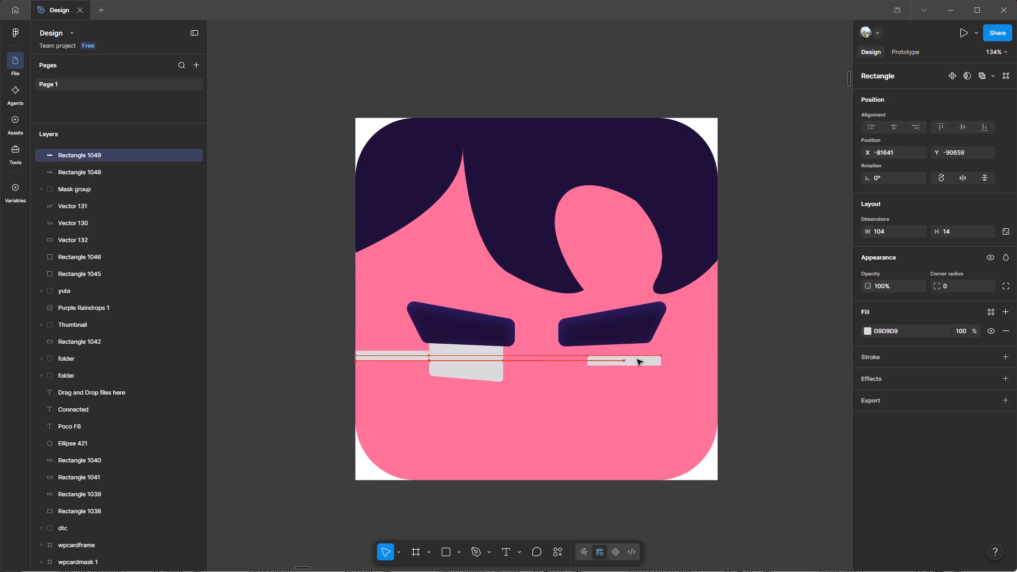
pyautogui.moveTo(637, 360); pyautogui.dragTo(693, 354)
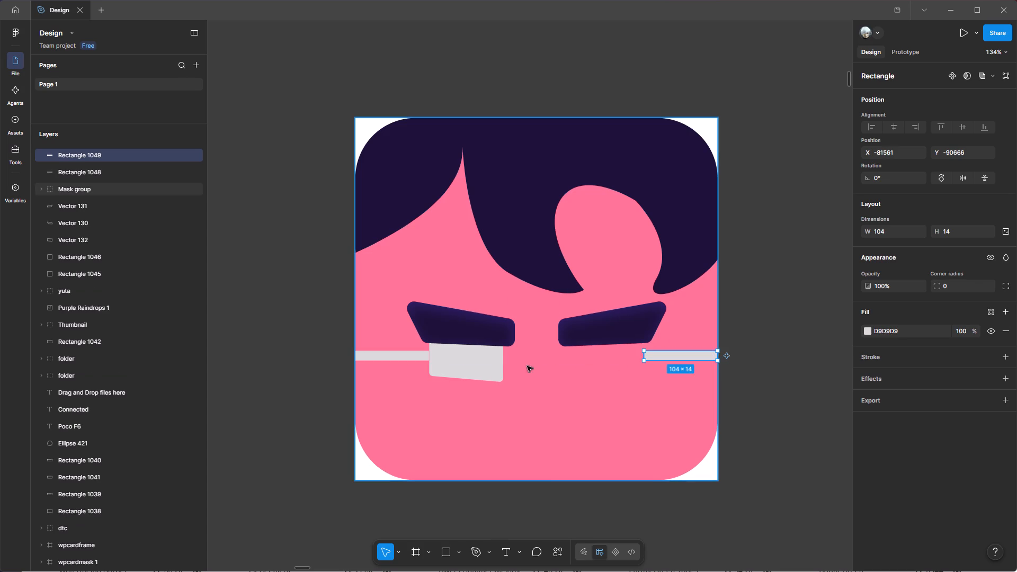
# Duplicate the pale shape, Vector 132, flip the copy horizontally and place it beneath the right eye, meeting the right bar.
pyautogui.click(480, 364)
pyautogui.keyDown('ctrl'); pyautogui.click(475, 371); pyautogui.keyUp('ctrl')
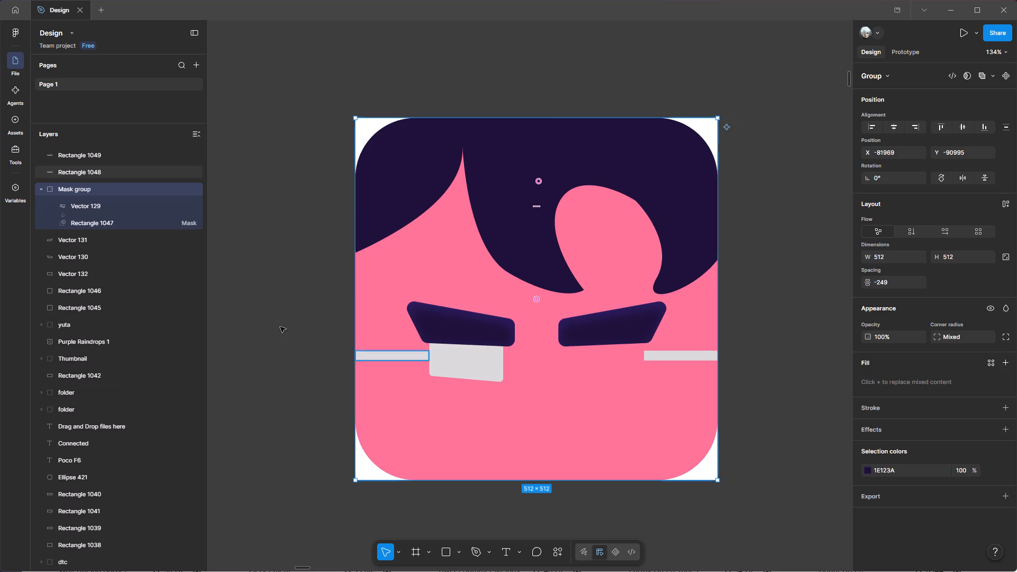
pyautogui.click(75, 239)
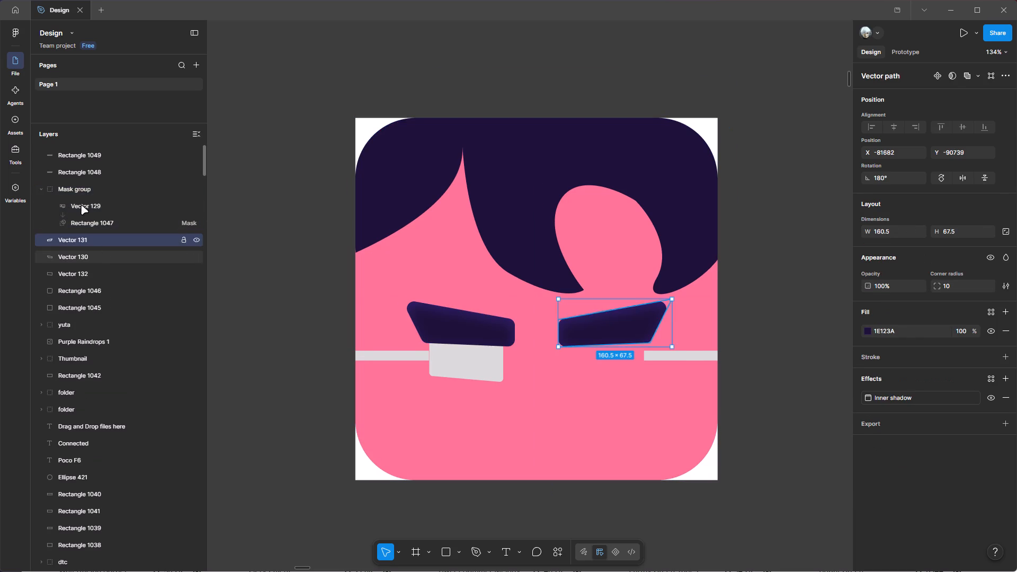
pyautogui.click(75, 274)
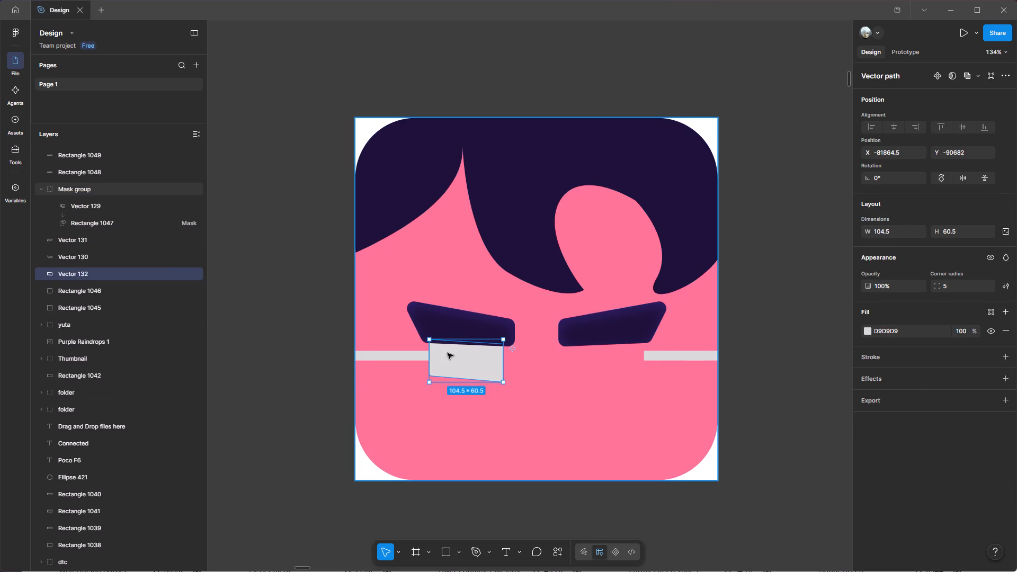
pyautogui.hotkey('ctrl', 'd')
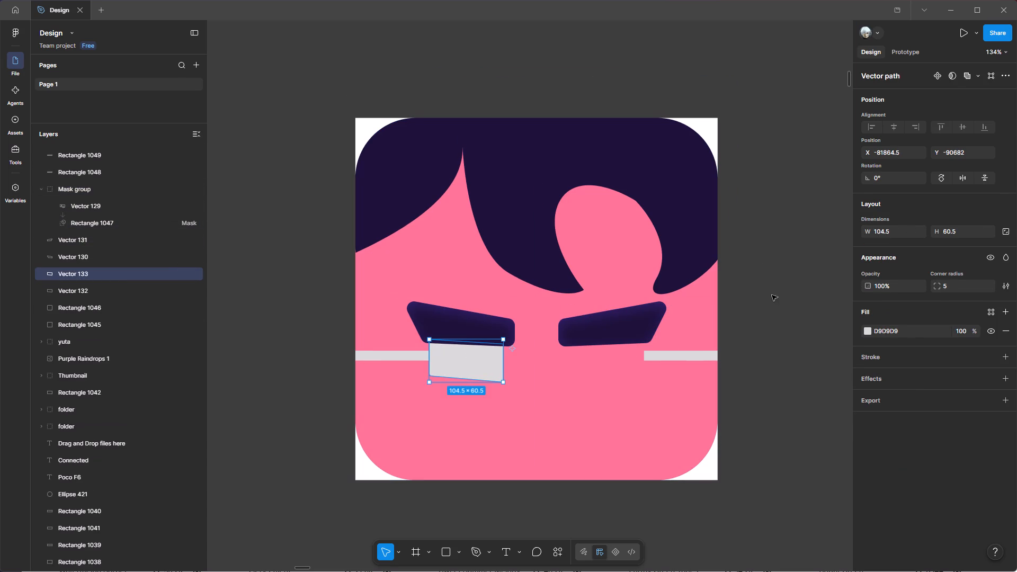
pyautogui.click(962, 174)
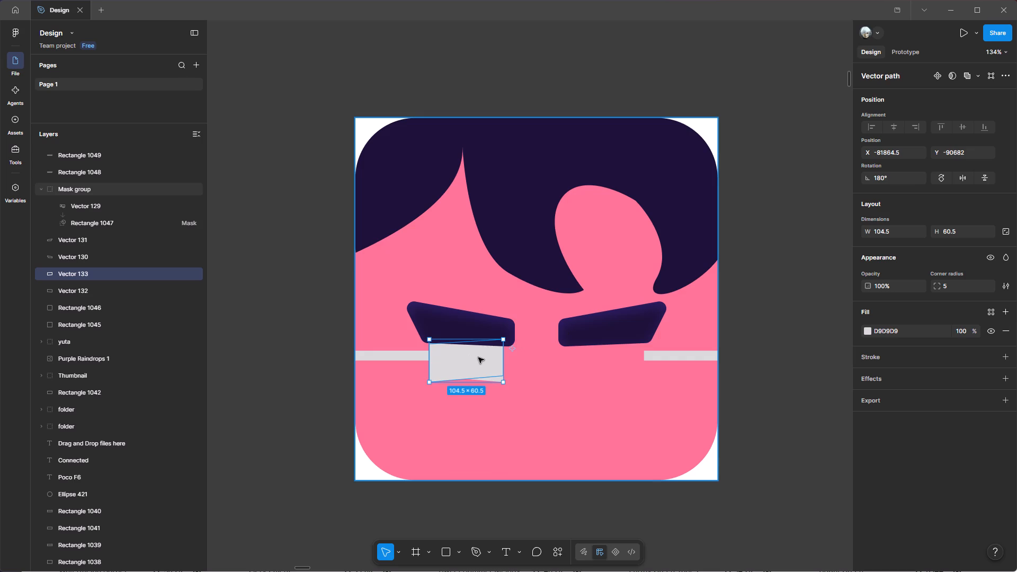
pyautogui.moveTo(478, 358); pyautogui.dragTo(620, 356)
# Delete both thin side bars, Rectangle 1049 and Rectangle 1048, beside the pale shapes.
pyautogui.click(706, 358)
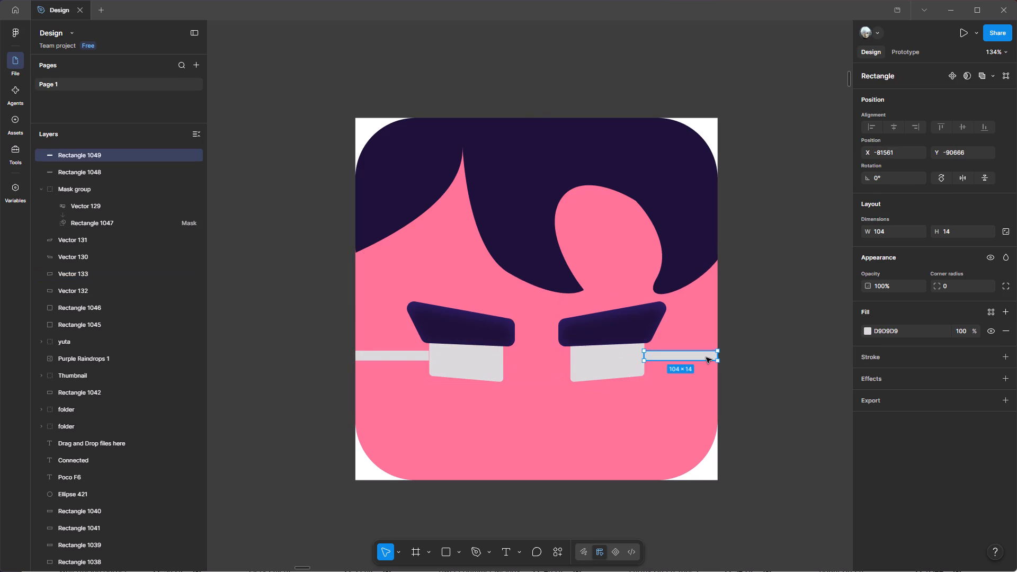
pyautogui.keyDown('shift'); pyautogui.click(409, 353); pyautogui.keyUp('shift')
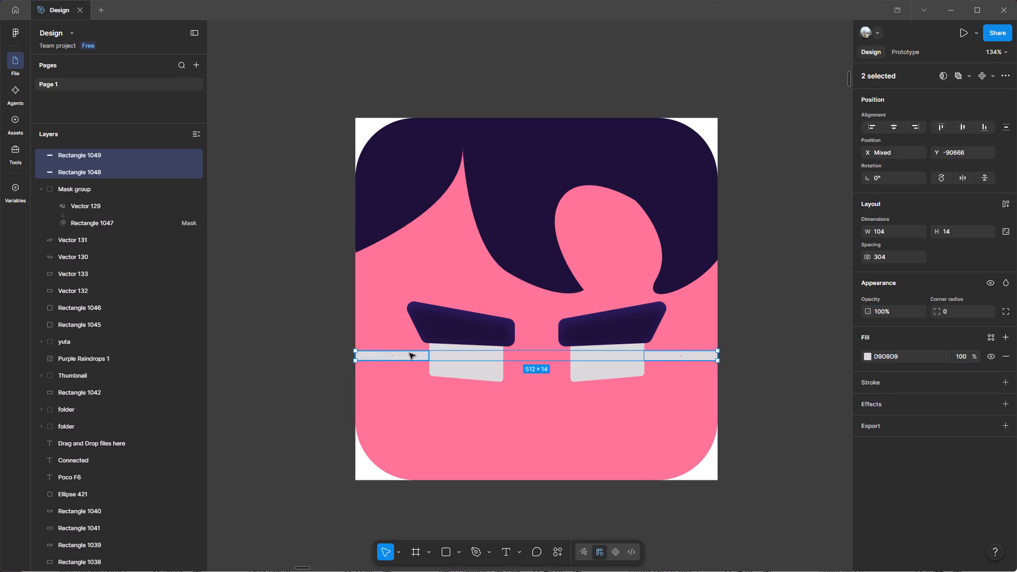
pyautogui.press('Delete')
# Lower the end point of the left hair lock on Vector 129 along the face's left edge, to about Y -90788.
pyautogui.keyDown('ctrl'); pyautogui.scroll(-3, 543, 378); pyautogui.keyUp('ctrl')
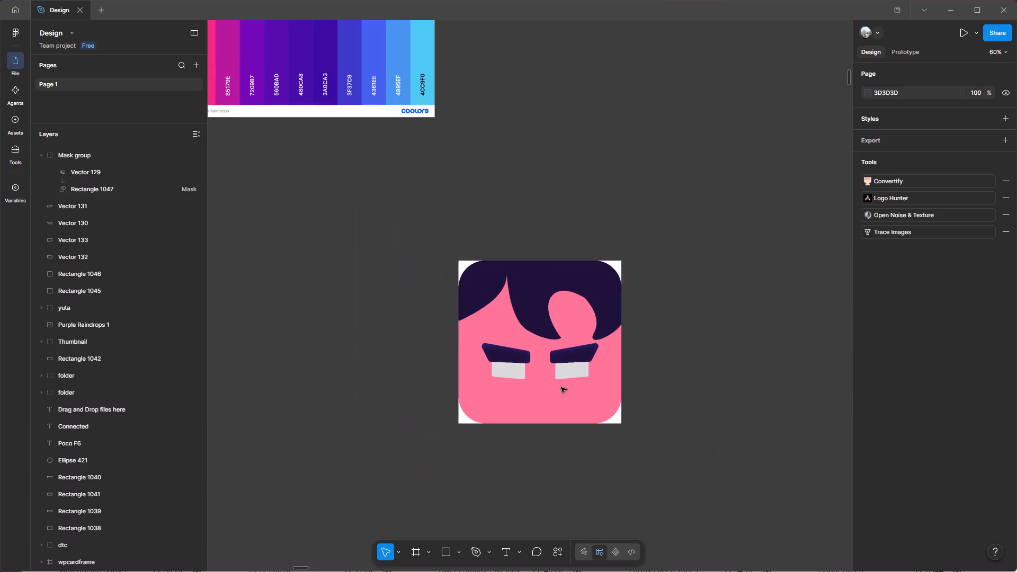
pyautogui.press('space')
pyautogui.press('space')
pyautogui.press('space')
pyautogui.press('space')
pyautogui.press('space')
pyautogui.press('space')
pyautogui.press('space')
pyautogui.moveTo(733, 347); pyautogui.dragTo(750, 365)
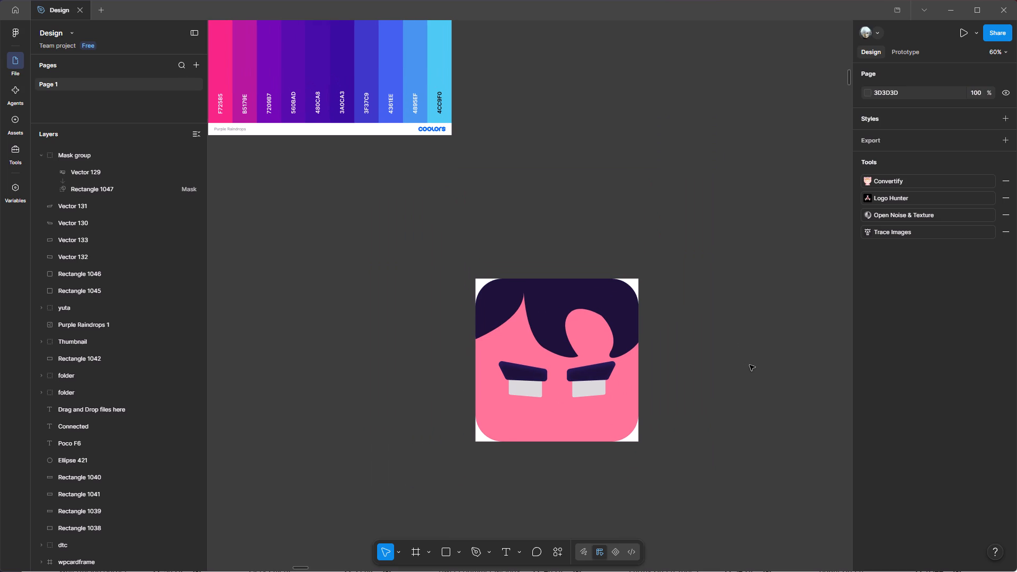
pyautogui.keyDown('ctrl'); pyautogui.scroll(2, 497, 317); pyautogui.keyUp('ctrl')
pyautogui.keyDown('ctrl'); pyautogui.click(498, 329); pyautogui.keyUp('ctrl')
pyautogui.press('Return')
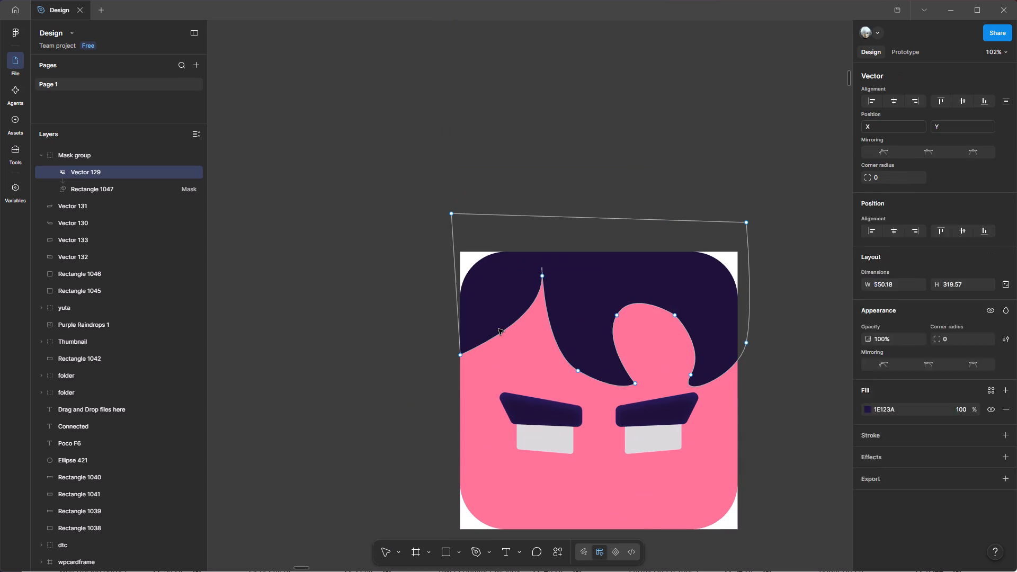
pyautogui.keyDown('ctrl'); pyautogui.scroll(3, 496, 331); pyautogui.keyUp('ctrl')
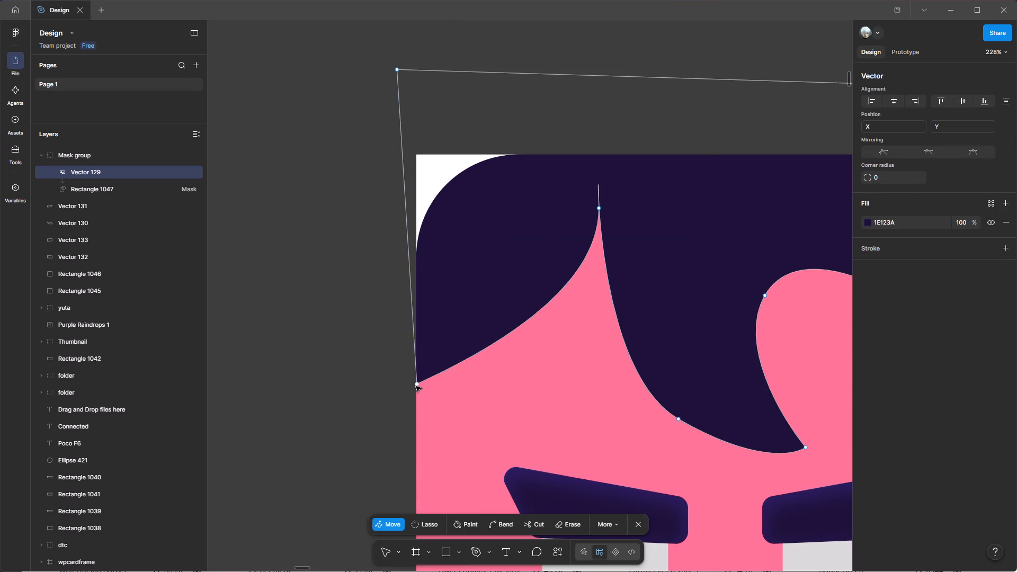
pyautogui.moveTo(416, 386); pyautogui.dragTo(415, 427)
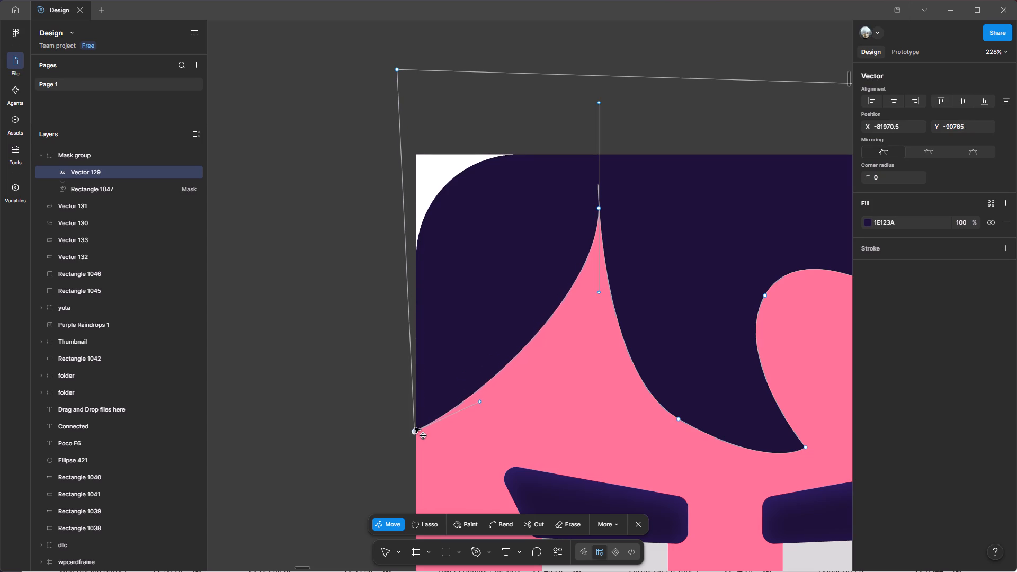
pyautogui.moveTo(415, 427); pyautogui.dragTo(415, 404)
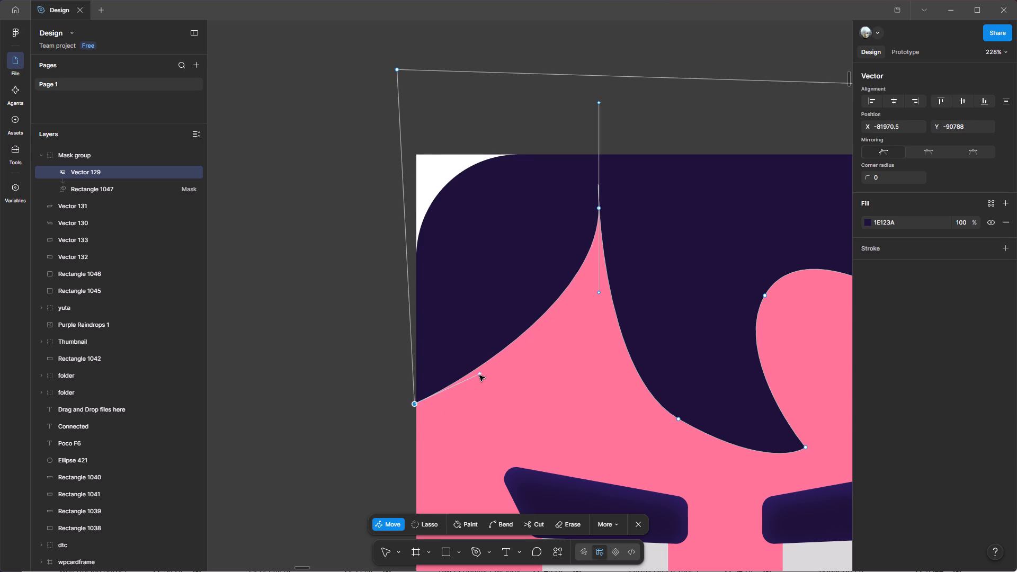
# Curve the left hair lock's lower edge inward and move its end point just outside the face's left edge, about X -81975.5, Y -90763.
pyautogui.moveTo(478, 377); pyautogui.dragTo(453, 401)
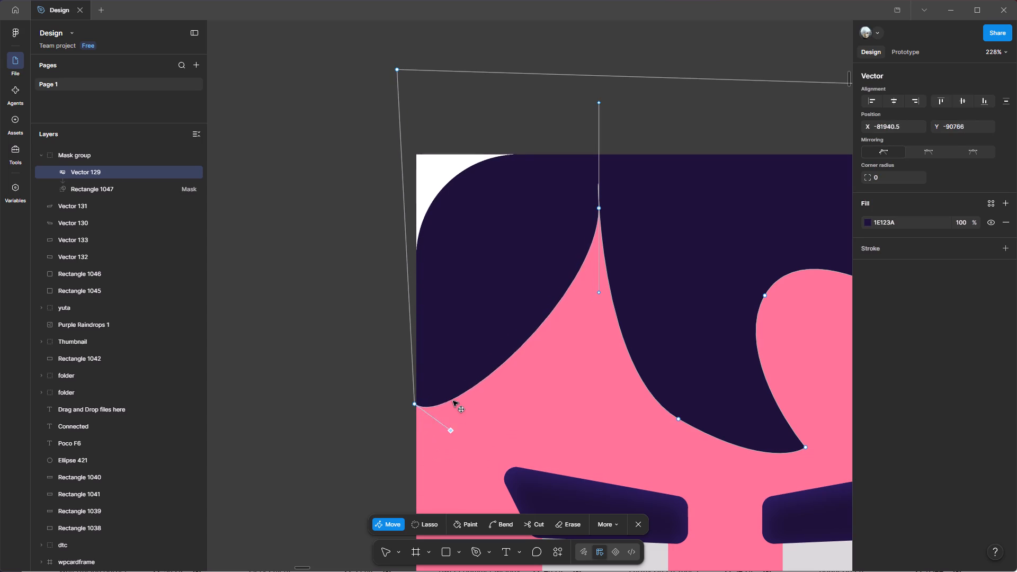
pyautogui.moveTo(453, 401); pyautogui.dragTo(432, 291)
pyautogui.moveTo(409, 403); pyautogui.dragTo(422, 420)
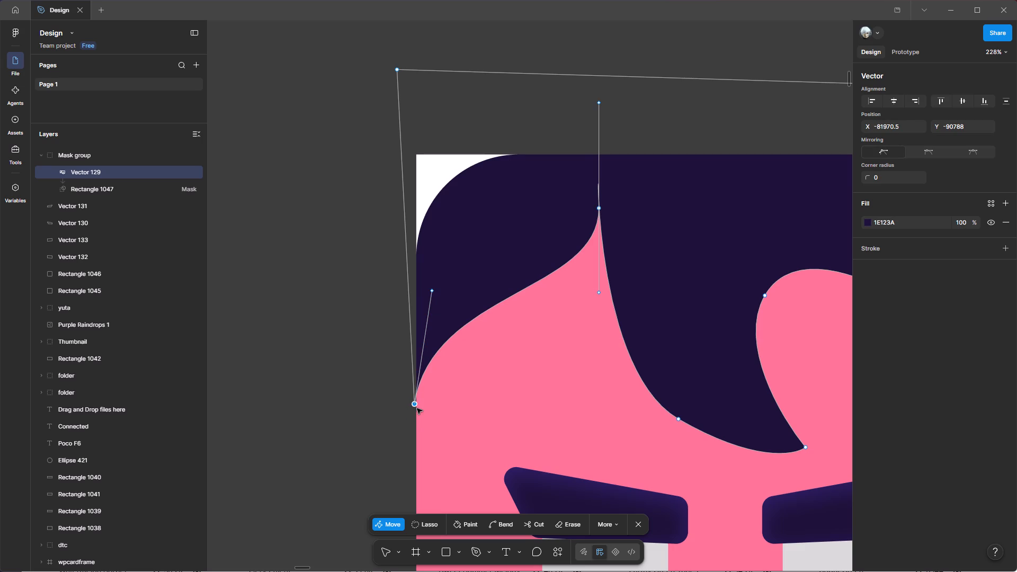
pyautogui.moveTo(415, 407); pyautogui.dragTo(407, 446)
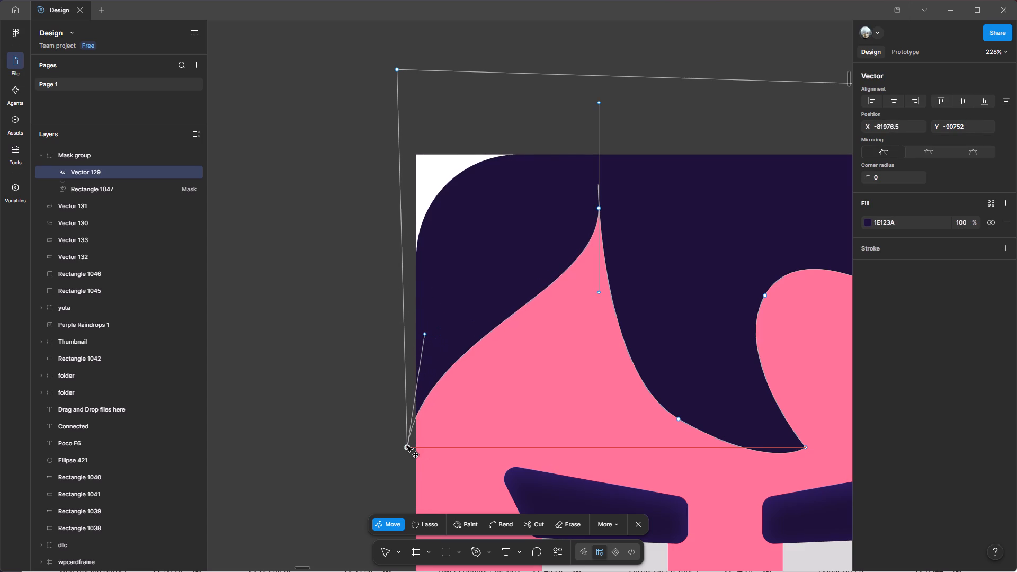
pyautogui.moveTo(407, 446); pyautogui.dragTo(408, 434)
pyautogui.keyDown('ctrl'); pyautogui.scroll(-4, 386, 406); pyautogui.keyUp('ctrl')
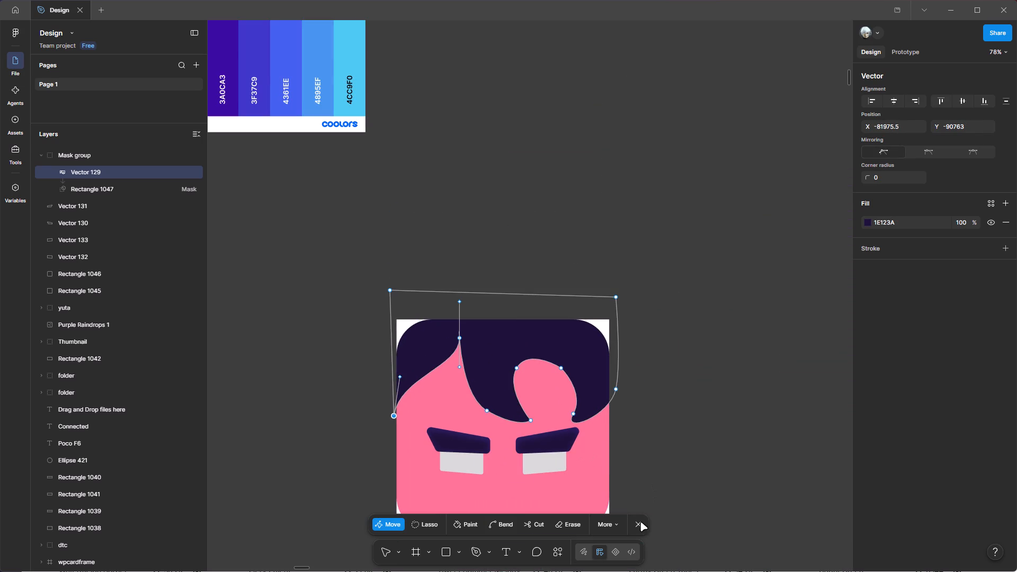
pyautogui.click(640, 522)
pyautogui.click(653, 412)
# Examine the reshaped left hair lock within the whole face icon, from far and near.
pyautogui.keyDown('ctrl'); pyautogui.scroll(-3, 653, 412); pyautogui.keyUp('ctrl')
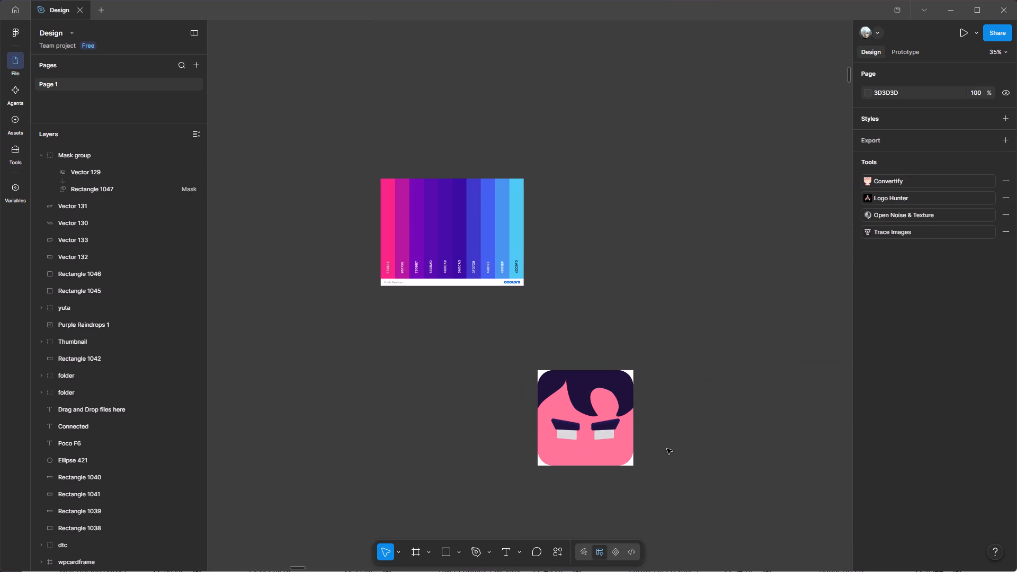
pyautogui.keyDown('ctrl'); pyautogui.scroll(2, 667, 449); pyautogui.keyUp('ctrl')
pyautogui.press('space')
pyautogui.press('space')
pyautogui.press('space')
pyautogui.moveTo(681, 401); pyautogui.dragTo(695, 391)
pyautogui.keyDown('ctrl'); pyautogui.scroll(2, 673, 486); pyautogui.keyUp('ctrl')
pyautogui.press('space')
pyautogui.press('space')
pyautogui.press('space')
pyautogui.press('space')
pyautogui.press('space')
pyautogui.moveTo(649, 392); pyautogui.dragTo(683, 410)
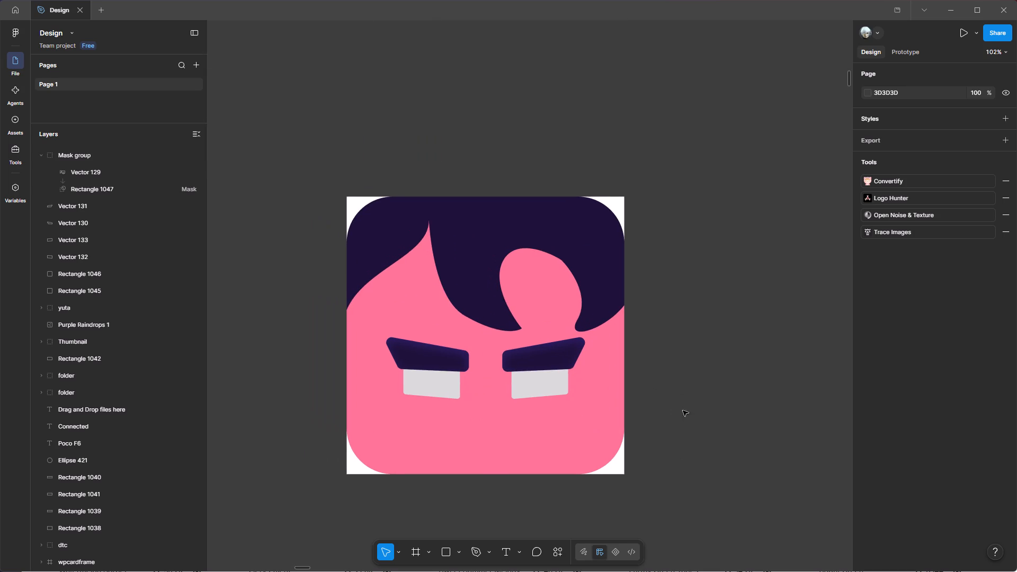
# Set the corner radius of both pale shapes beneath the eyes, Vector 133 and Vector 132, to 10.
pyautogui.click(440, 385)
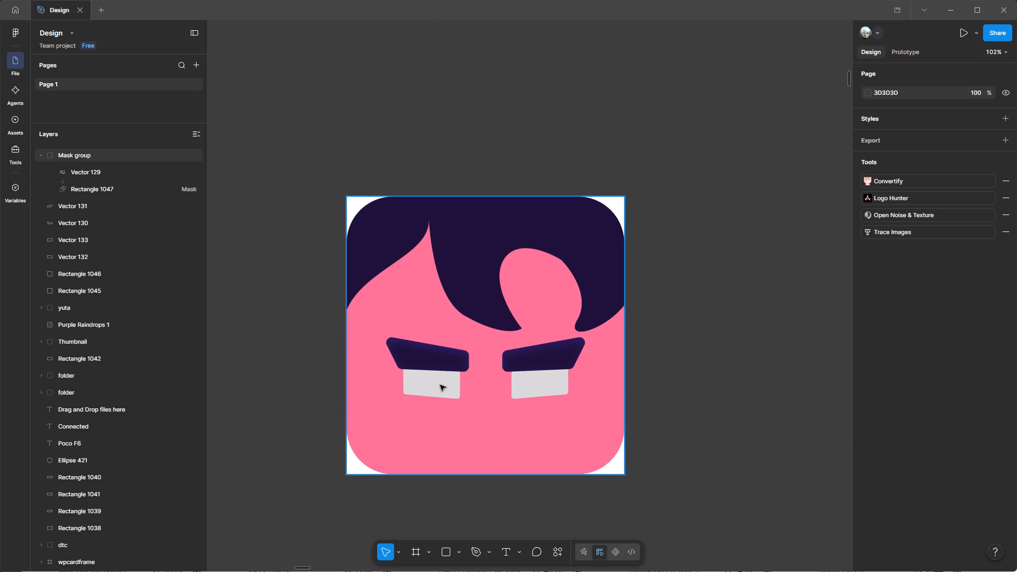
pyautogui.click(79, 235)
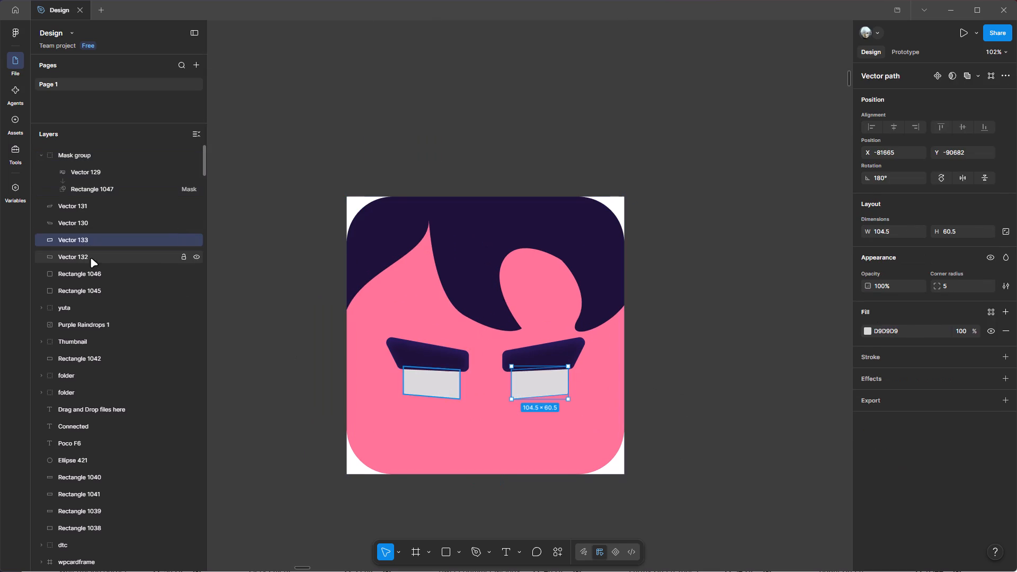
pyautogui.keyDown('shift'); pyautogui.click(92, 263); pyautogui.keyUp('shift')
pyautogui.click(952, 311)
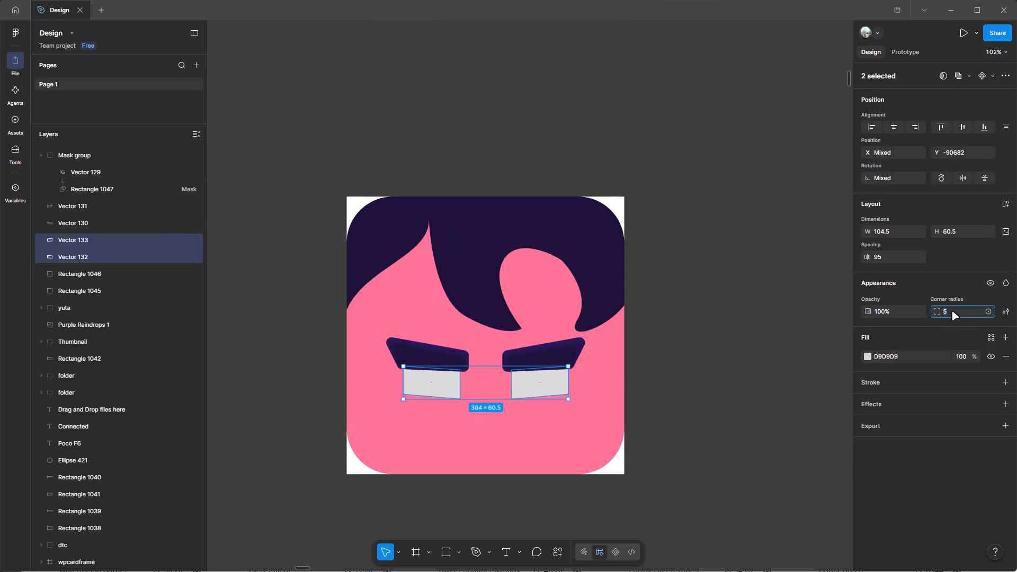
pyautogui.press('BackSpace')
pyautogui.write('10')
pyautogui.press('Return')
pyautogui.click(766, 332)
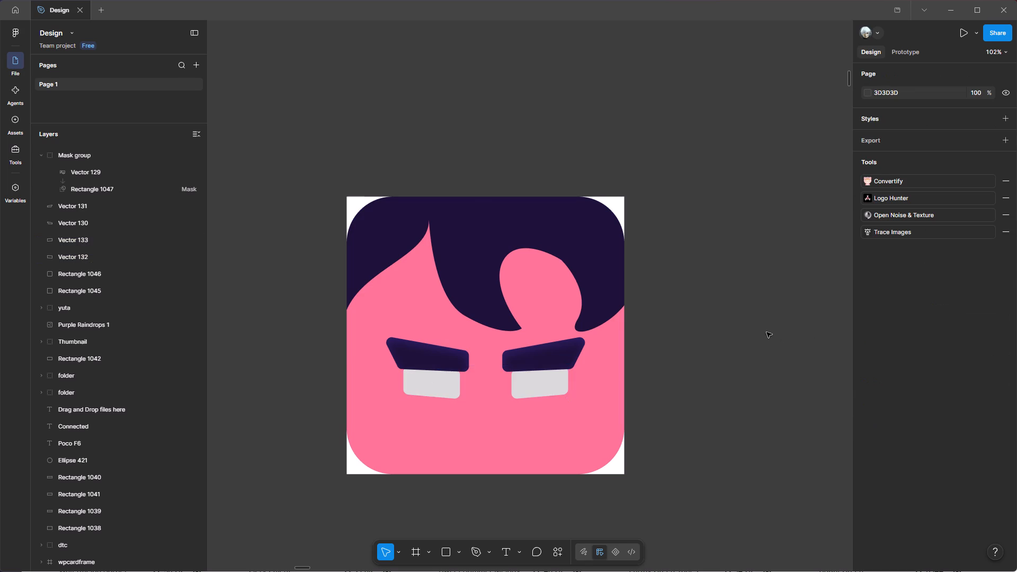
# Examine the rounded pale shapes within the whole face icon, from far and near.
pyautogui.keyDown('ctrl'); pyautogui.scroll(-3, 751, 329); pyautogui.keyUp('ctrl')
pyautogui.press('space')
pyautogui.press('space')
pyautogui.press('space')
pyautogui.press('space')
pyautogui.press('space')
pyautogui.press('space')
pyautogui.moveTo(780, 316); pyautogui.dragTo(774, 331)
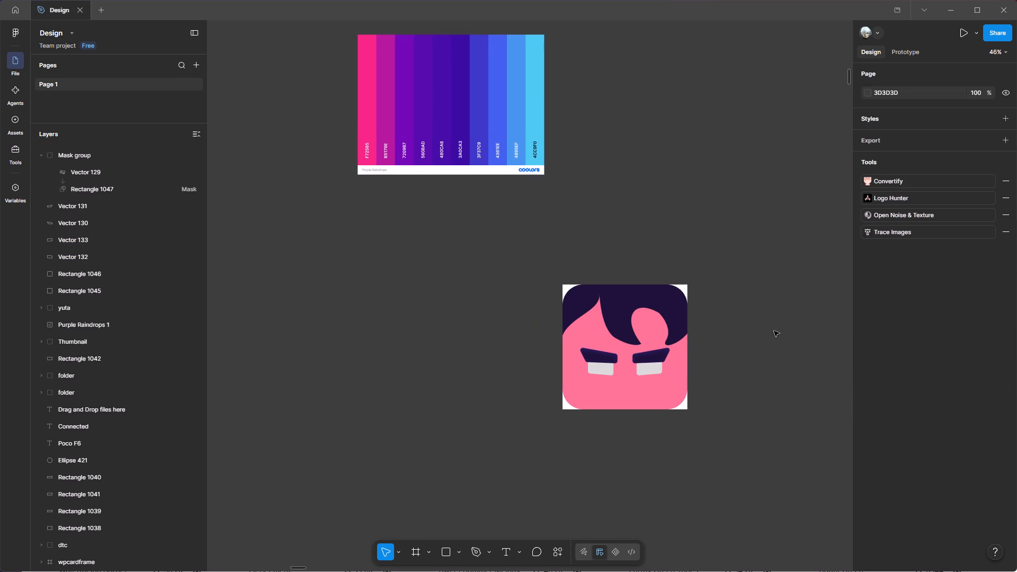
pyautogui.keyDown('ctrl'); pyautogui.scroll(3, 724, 342); pyautogui.keyUp('ctrl')
pyautogui.press('space')
pyautogui.press('space')
pyautogui.press('space')
pyautogui.press('space')
pyautogui.press('space')
pyautogui.press('space')
pyautogui.press('space')
pyautogui.press('space')
pyautogui.moveTo(716, 382); pyautogui.dragTo(754, 360)
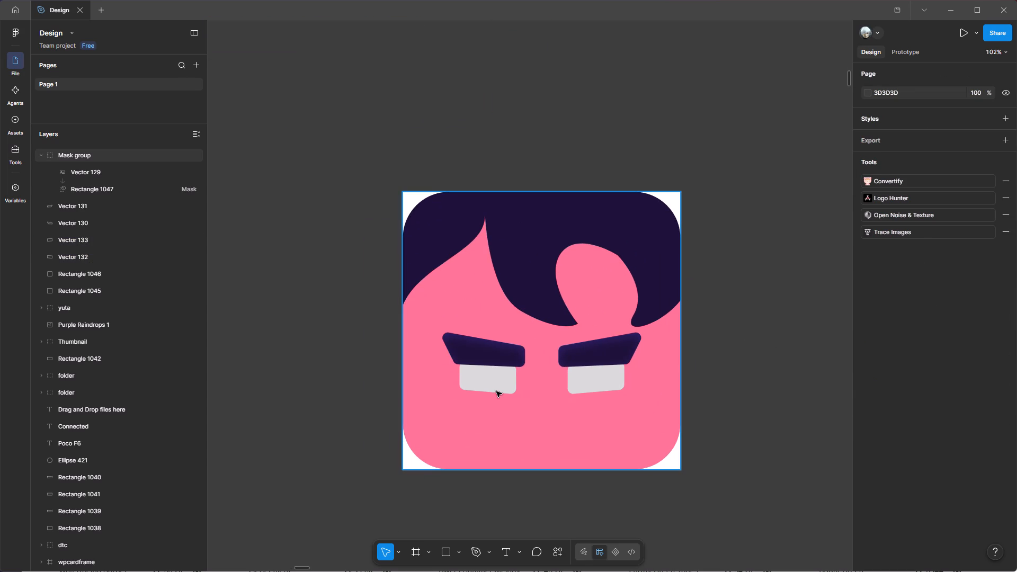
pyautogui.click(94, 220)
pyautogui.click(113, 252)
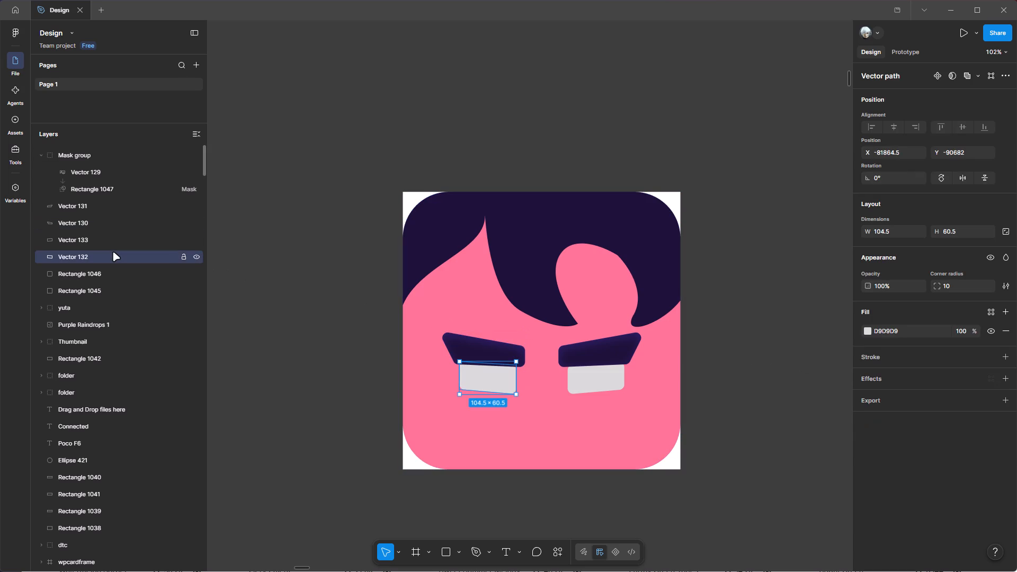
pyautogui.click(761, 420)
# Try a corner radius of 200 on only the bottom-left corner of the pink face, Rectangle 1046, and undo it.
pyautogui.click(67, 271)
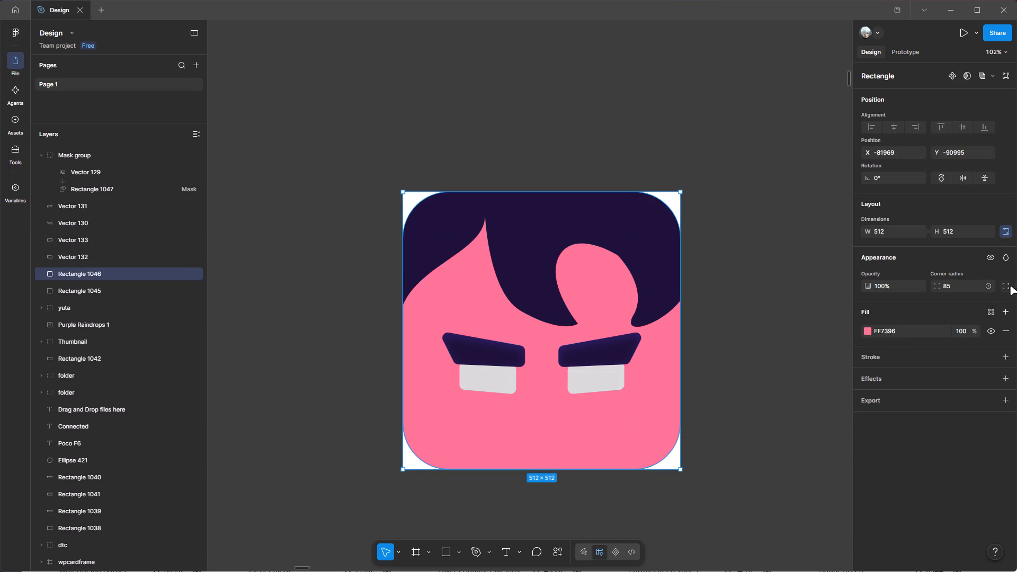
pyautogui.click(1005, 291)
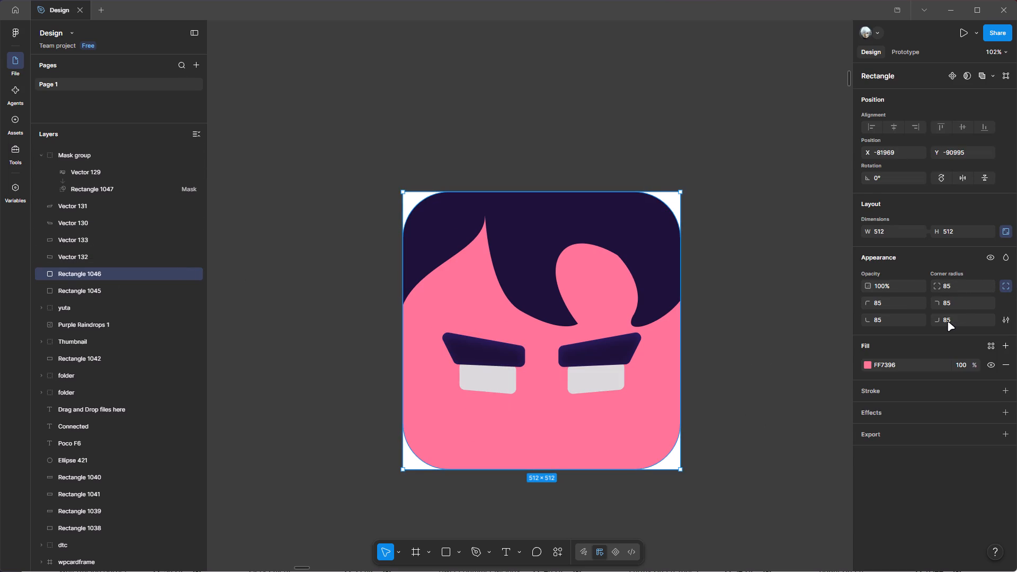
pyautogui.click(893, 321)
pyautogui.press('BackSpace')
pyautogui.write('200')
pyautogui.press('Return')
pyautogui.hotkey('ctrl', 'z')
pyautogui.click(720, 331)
# Set the corner smoothing of the pale shape beneath the right eye, Vector 133, to 100%.
pyautogui.click(76, 241)
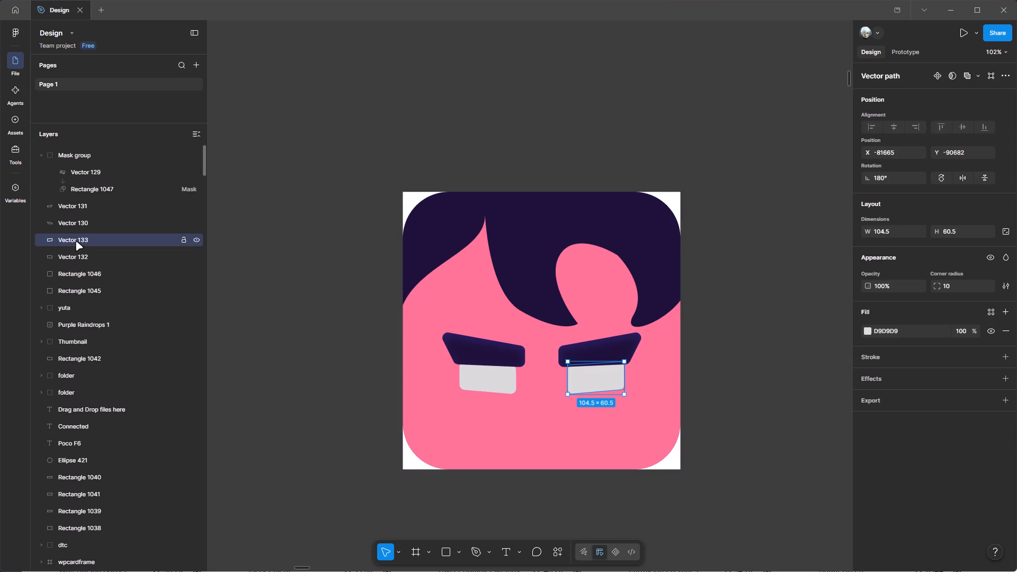
pyautogui.moveTo(937, 292); pyautogui.dragTo(508, 296)
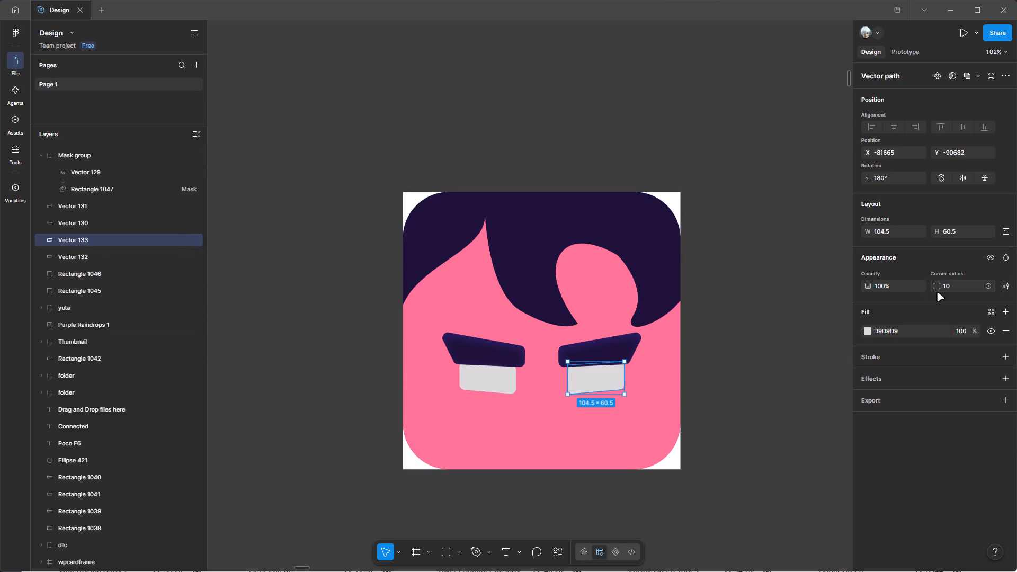
pyautogui.moveTo(937, 285); pyautogui.dragTo(508, 296)
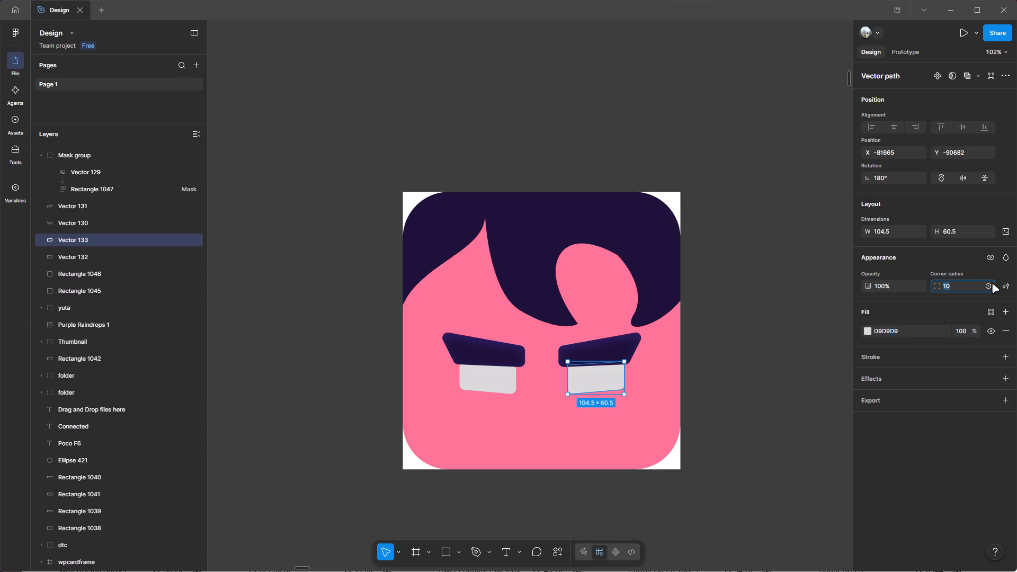
pyautogui.click(1004, 288)
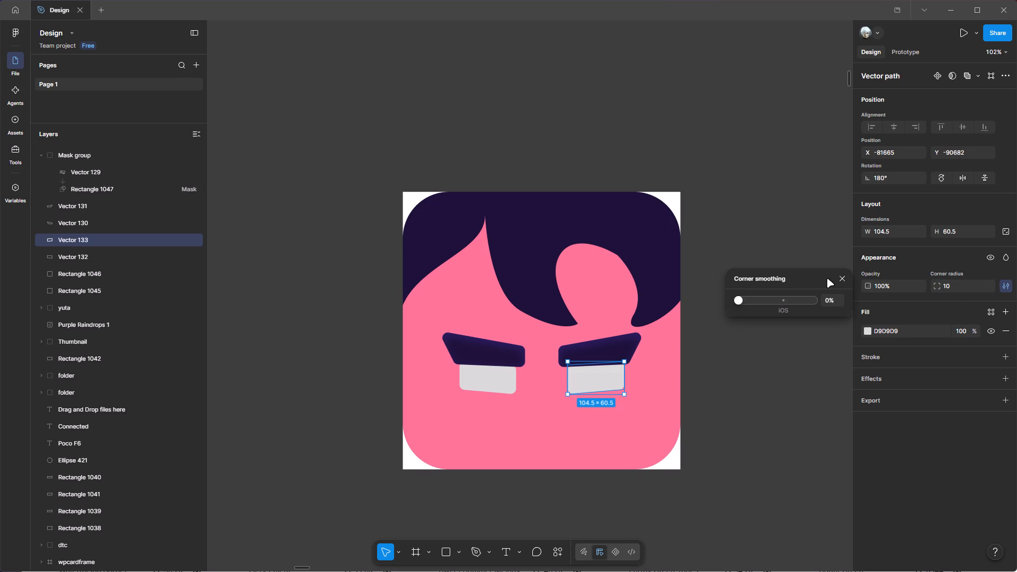
pyautogui.moveTo(741, 300); pyautogui.dragTo(814, 294)
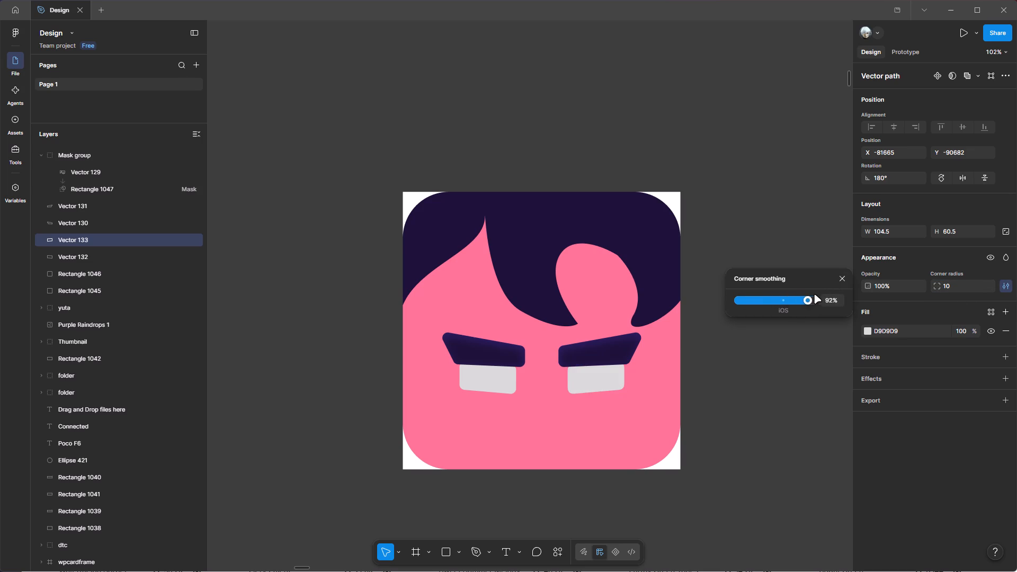
pyautogui.moveTo(814, 294); pyautogui.dragTo(827, 293)
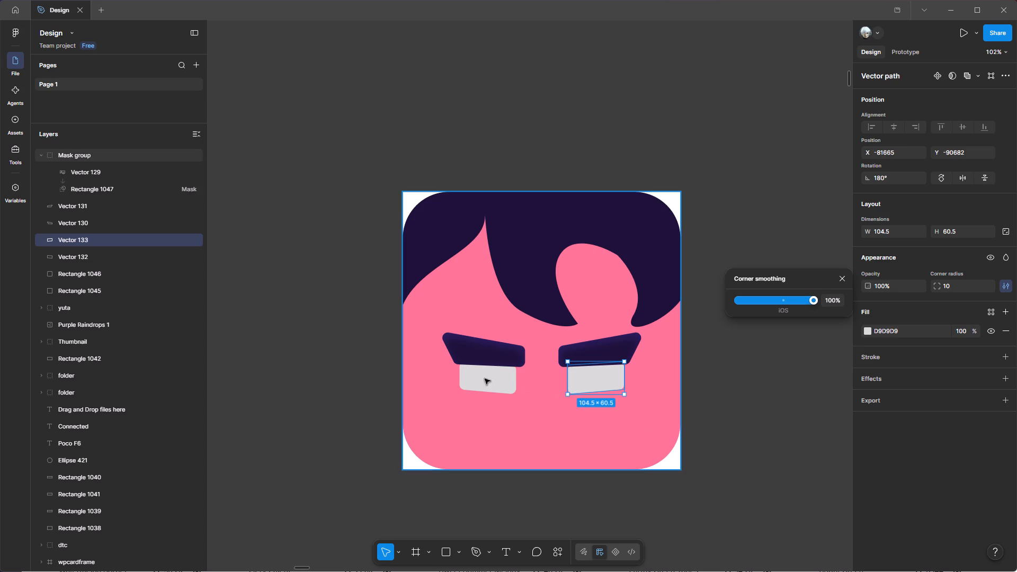
# Set the corner smoothing of the pale shape beneath the left eye, Vector 132, to 100%.
pyautogui.click(75, 252)
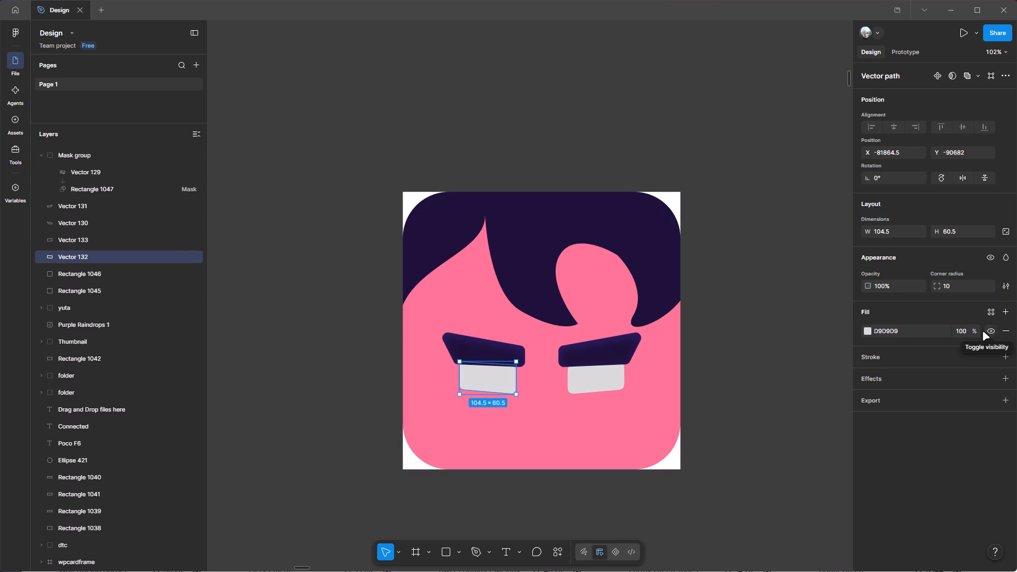
pyautogui.click(1003, 287)
pyautogui.moveTo(745, 297); pyautogui.dragTo(827, 287)
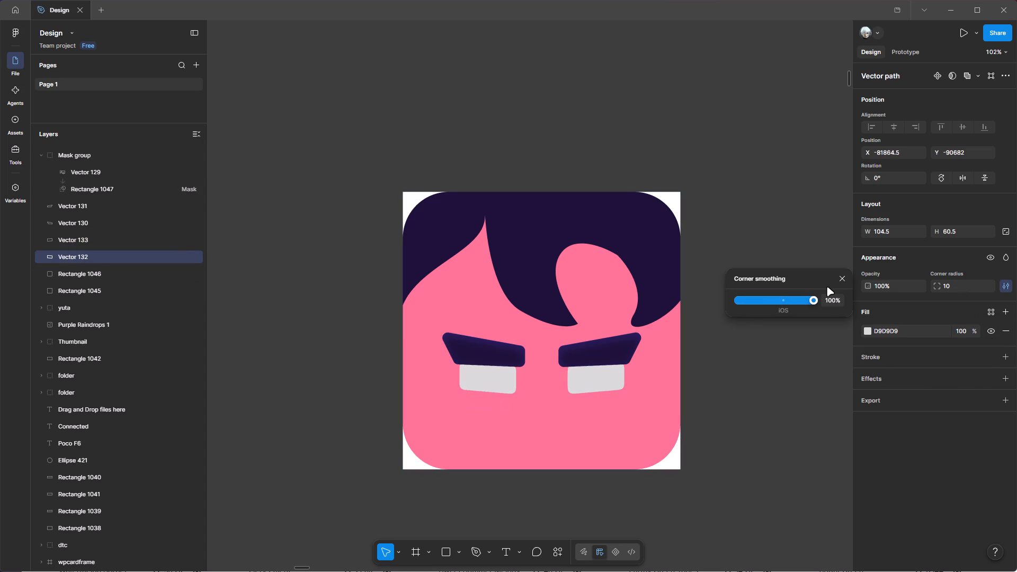
pyautogui.moveTo(827, 287); pyautogui.dragTo(838, 291)
pyautogui.click(775, 396)
# Set the fill of both pale shapes beneath the eyes, Vector 133 and Vector 132, to white, FFFFFF.
pyautogui.click(82, 238)
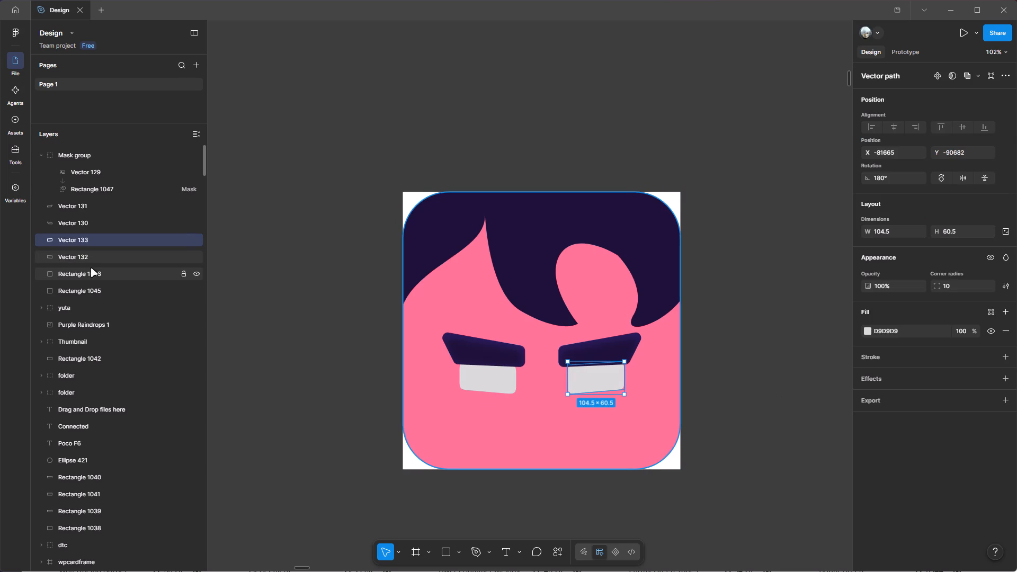
pyautogui.keyDown('shift'); pyautogui.click(83, 259); pyautogui.keyUp('shift')
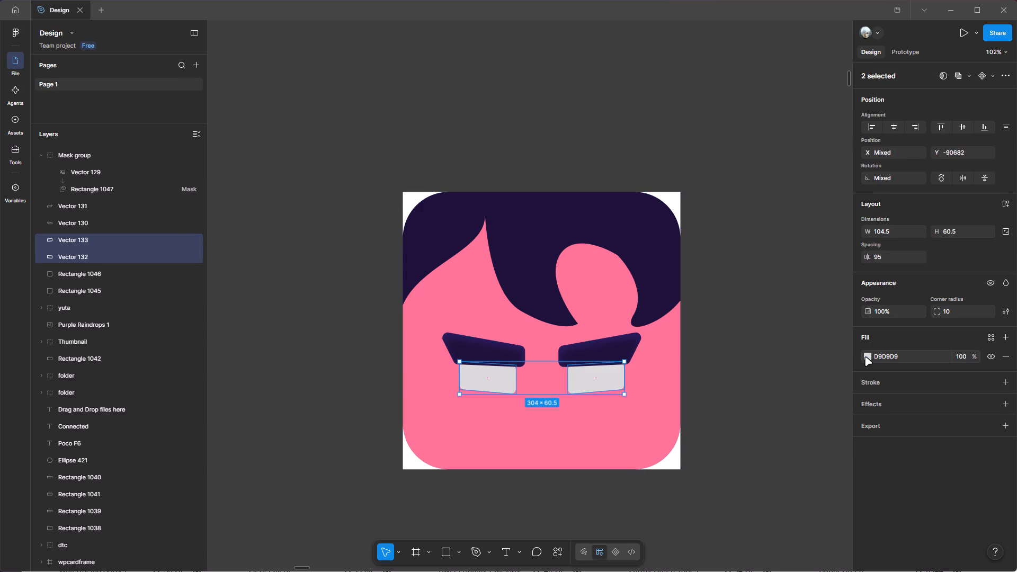
pyautogui.click(865, 356)
pyautogui.moveTo(750, 349); pyautogui.dragTo(699, 271)
pyautogui.click(734, 170)
# Examine the white eye shapes within the whole face icon, from far and near.
pyautogui.keyDown('ctrl'); pyautogui.scroll(-2, 759, 267); pyautogui.keyUp('ctrl')
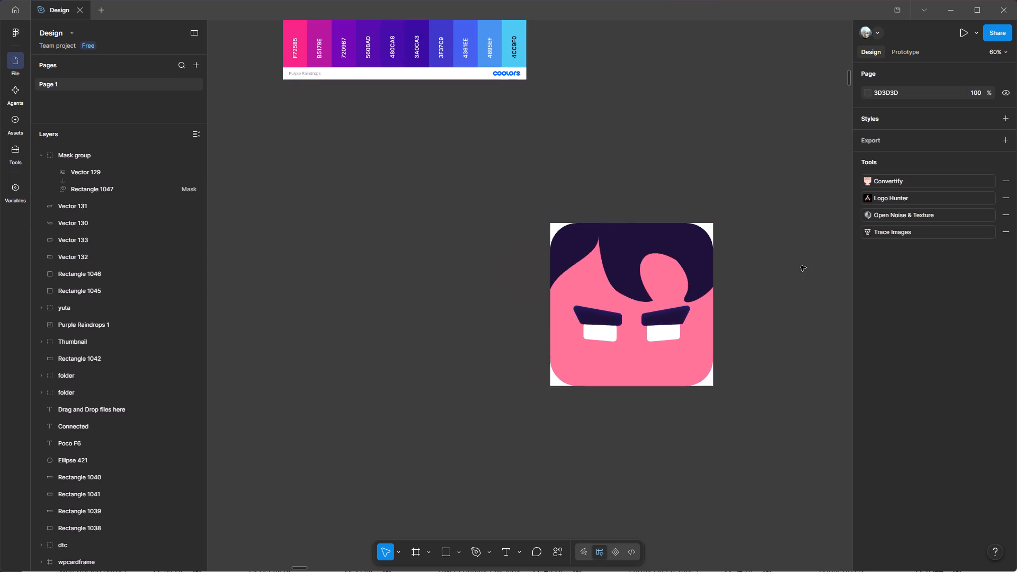
pyautogui.press('space')
pyautogui.press('space')
pyautogui.press('space')
pyautogui.press('space')
pyautogui.moveTo(804, 269); pyautogui.dragTo(791, 306)
pyautogui.keyDown('ctrl'); pyautogui.scroll(1, 786, 386); pyautogui.keyUp('ctrl')
pyautogui.press('space')
pyautogui.press('space')
pyautogui.press('space')
pyautogui.press('space')
pyautogui.press('space')
pyautogui.press('space')
pyautogui.moveTo(750, 319); pyautogui.dragTo(801, 421)
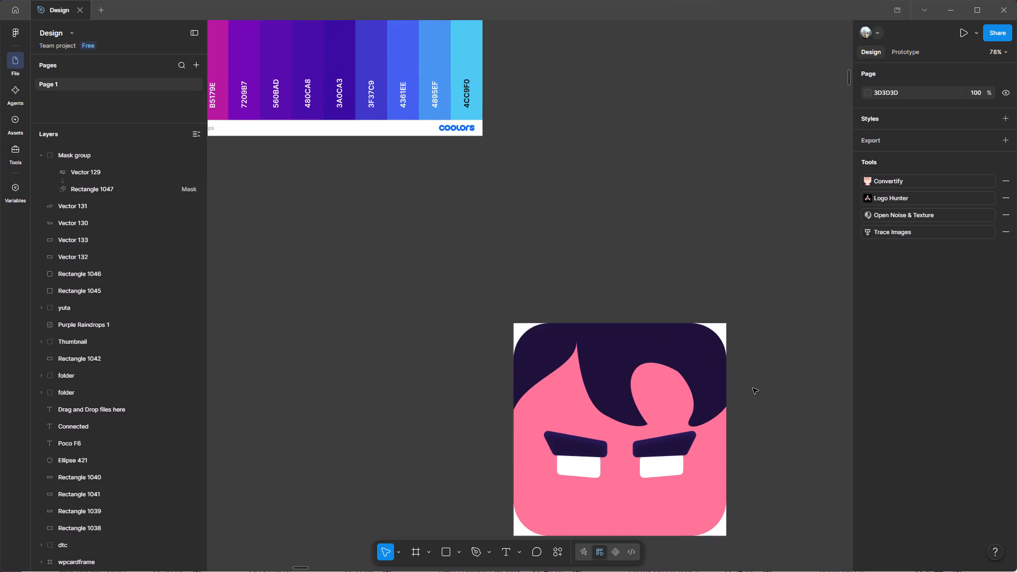
pyautogui.keyDown('ctrl'); pyautogui.scroll(-2, 753, 388); pyautogui.keyUp('ctrl')
pyautogui.keyDown('ctrl'); pyautogui.scroll(1, 753, 388); pyautogui.keyUp('ctrl')
pyautogui.press('space')
pyautogui.press('space')
pyautogui.moveTo(788, 405); pyautogui.dragTo(711, 345)
pyautogui.keyDown('ctrl'); pyautogui.scroll(1, 694, 474); pyautogui.keyUp('ctrl')
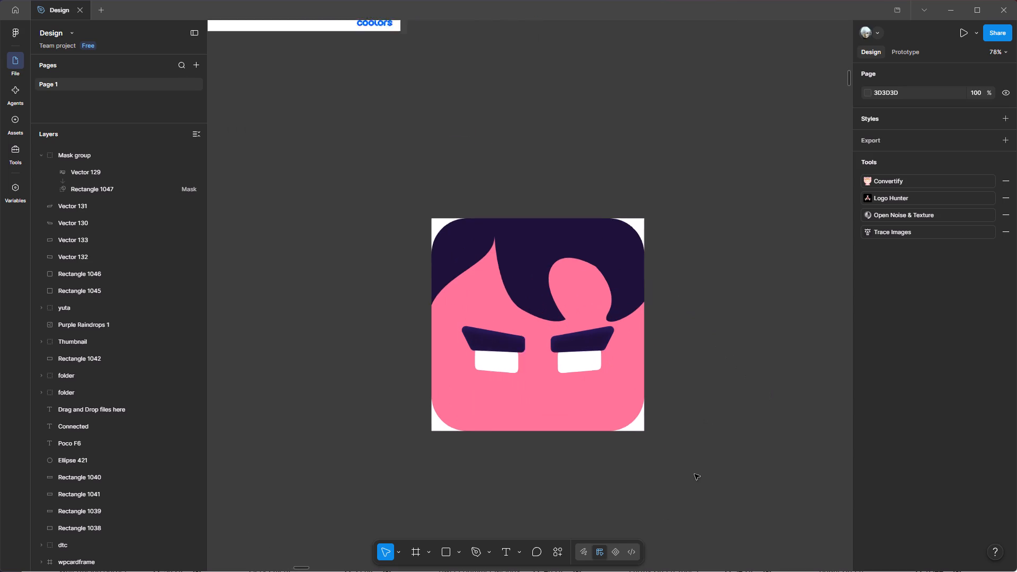
pyautogui.keyDown('ctrl'); pyautogui.scroll(1, 694, 474); pyautogui.keyUp('ctrl')
pyautogui.press('space')
pyautogui.press('space')
pyautogui.press('space')
pyautogui.moveTo(679, 369); pyautogui.dragTo(720, 376)
pyautogui.keyDown('ctrl'); pyautogui.scroll(1, 417, 450); pyautogui.keyUp('ctrl')
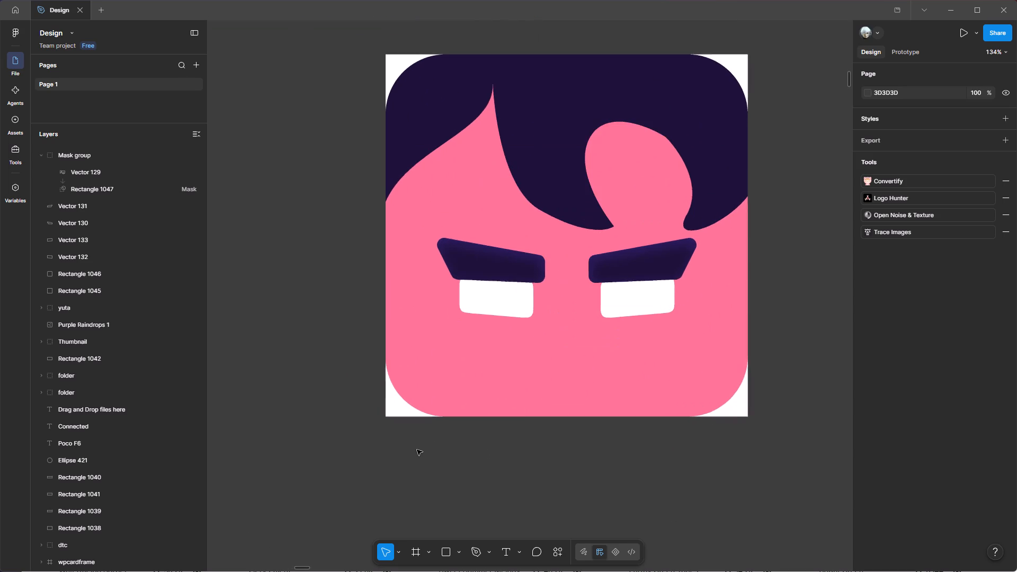
pyautogui.press('space')
pyautogui.press('space')
pyautogui.press('space')
pyautogui.press('space')
pyautogui.press('space')
pyautogui.press('space')
pyautogui.press('space')
pyautogui.moveTo(526, 404); pyautogui.dragTo(483, 473)
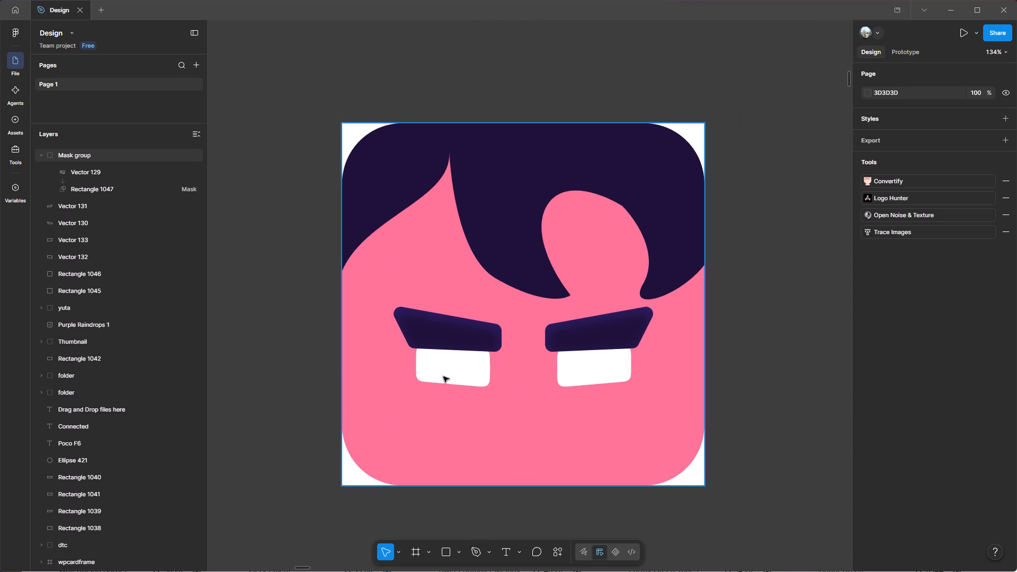
# Draw an ellipse about 50 × 51 as a pupil over the white shape of the left eye.
pyautogui.click(461, 557)
pyautogui.click(490, 493)
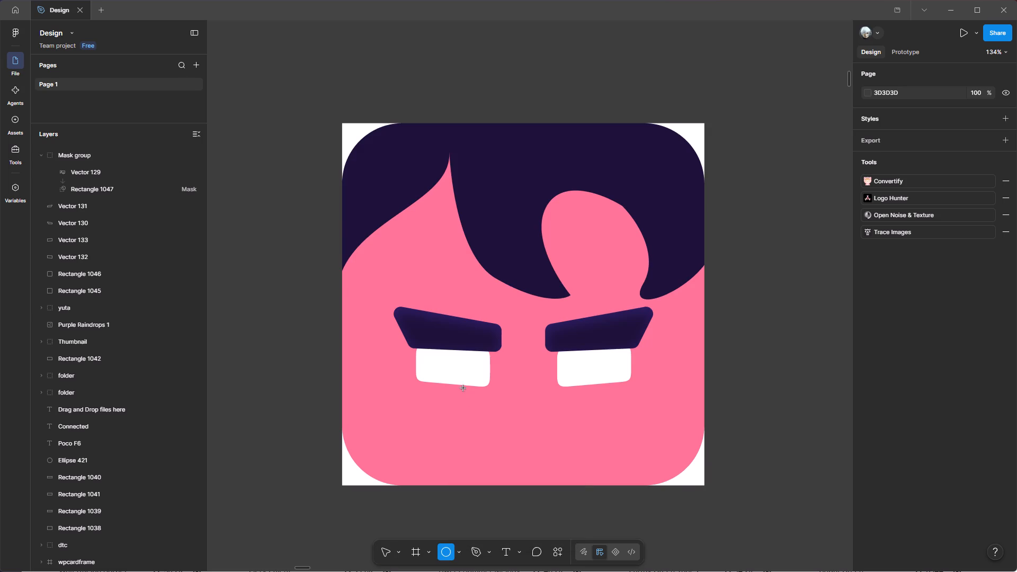
pyautogui.keyDown('ctrl'); pyautogui.scroll(4, 460, 383); pyautogui.keyUp('ctrl')
pyautogui.moveTo(378, 311); pyautogui.dragTo(385, 317)
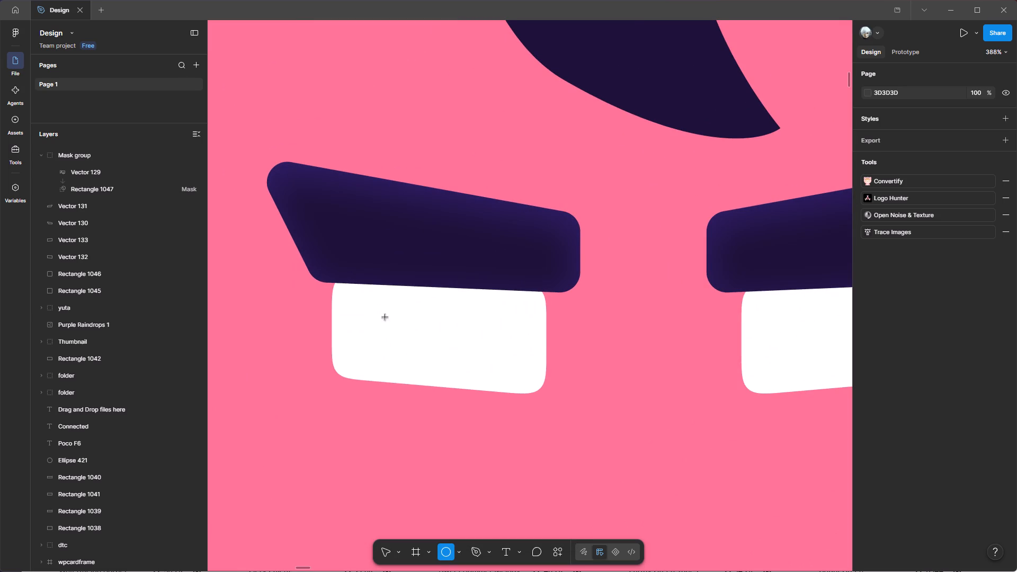
pyautogui.moveTo(385, 317); pyautogui.dragTo(480, 415)
pyautogui.moveTo(443, 370); pyautogui.dragTo(444, 359)
# Duplicate the pupil onto the right eye's white shape and shift both pupils slightly inward at equal height.
pyautogui.keyDown('ctrl'); pyautogui.scroll(-3, 444, 359); pyautogui.keyUp('ctrl')
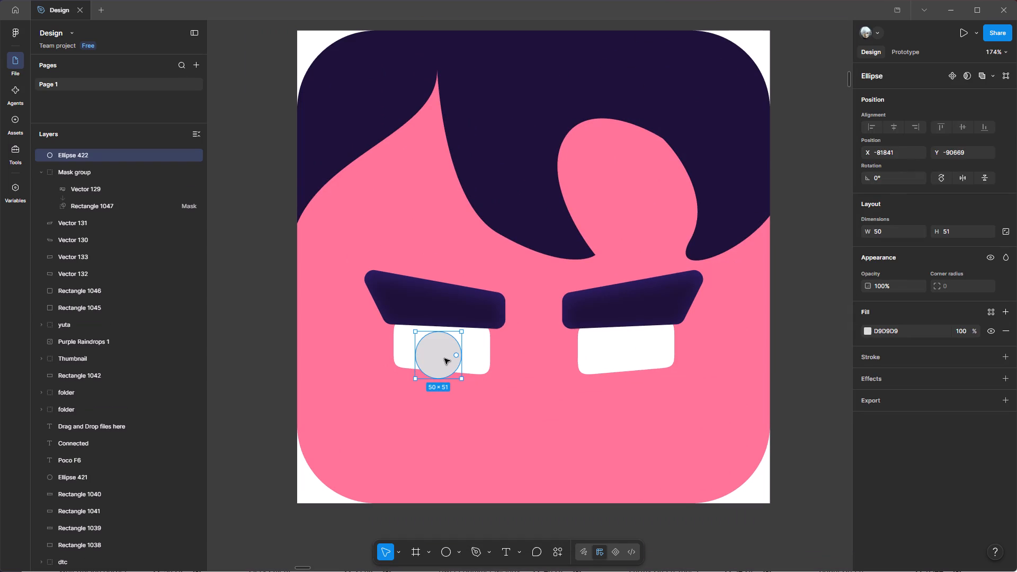
pyautogui.hotkey('ctrl', 'd')
pyautogui.moveTo(444, 359); pyautogui.dragTo(643, 358)
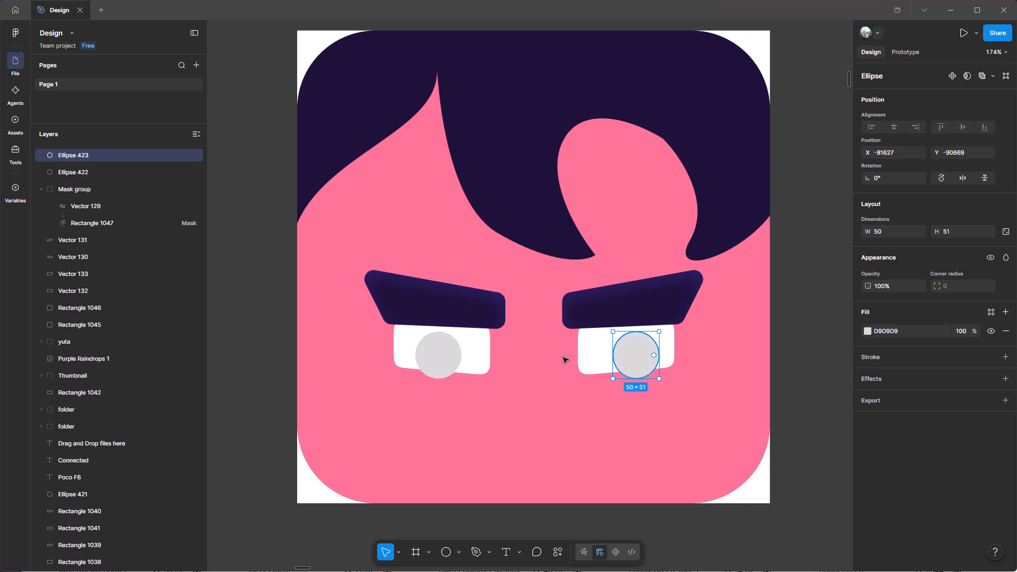
pyautogui.click(431, 351)
pyautogui.click(645, 363)
pyautogui.moveTo(641, 355); pyautogui.dragTo(633, 354)
pyautogui.click(440, 345)
pyautogui.moveTo(430, 350); pyautogui.dragTo(436, 350)
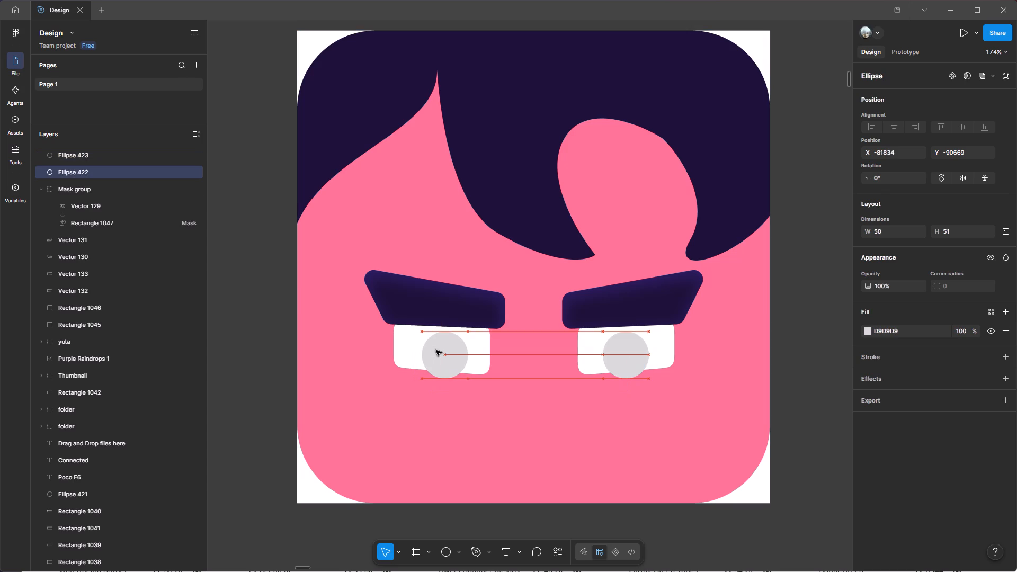
pyautogui.moveTo(436, 350); pyautogui.dragTo(435, 350)
# Fill both pupil ellipses with the hair's dark purple, 1E123A, sampled from the artwork.
pyautogui.keyDown('shift'); pyautogui.click(628, 361); pyautogui.keyUp('shift')
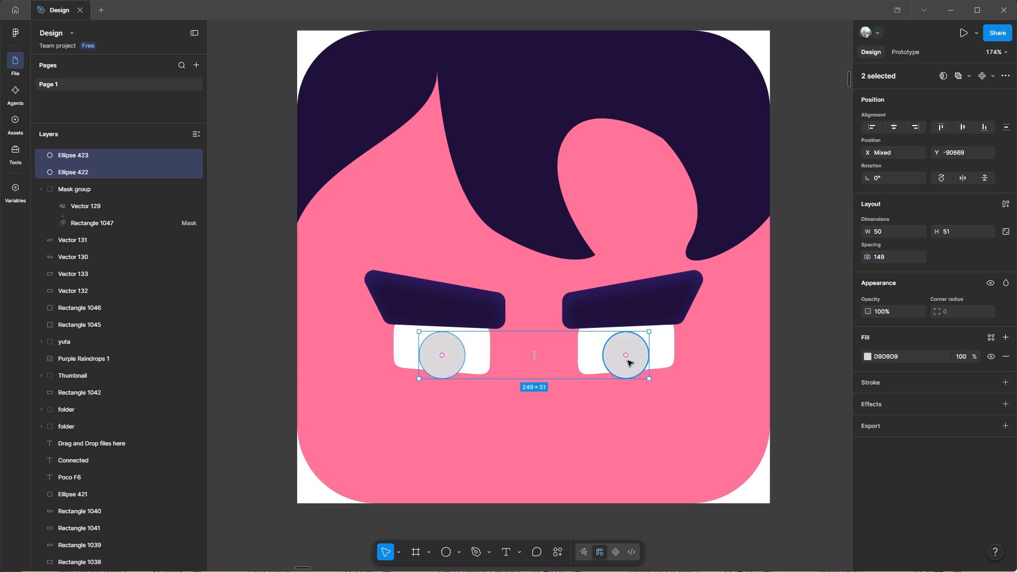
pyautogui.click(866, 359)
pyautogui.click(740, 451)
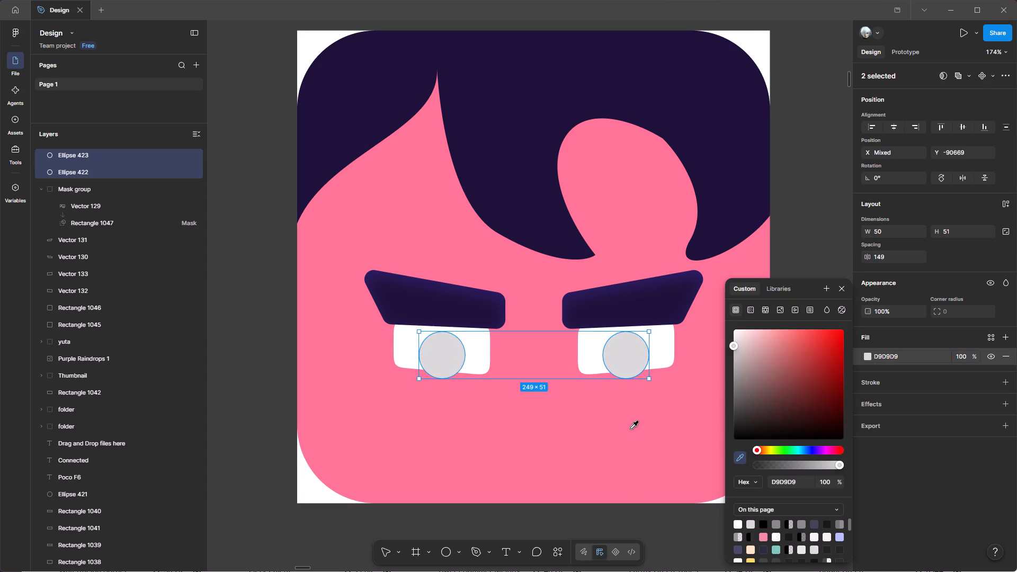
pyautogui.keyDown('ctrl'); pyautogui.scroll(-3, 510, 355); pyautogui.keyUp('ctrl')
pyautogui.click(511, 246)
pyautogui.click(669, 249)
# Examine the dark pupils within the whole face icon.
pyautogui.keyDown('ctrl'); pyautogui.scroll(-5, 684, 288); pyautogui.keyUp('ctrl')
pyautogui.keyDown('ctrl'); pyautogui.scroll(3, 684, 288); pyautogui.keyUp('ctrl')
pyautogui.keyDown('ctrl'); pyautogui.scroll(3, 645, 414); pyautogui.keyUp('ctrl')
pyautogui.press('space')
pyautogui.press('space')
pyautogui.moveTo(708, 266); pyautogui.dragTo(717, 312)
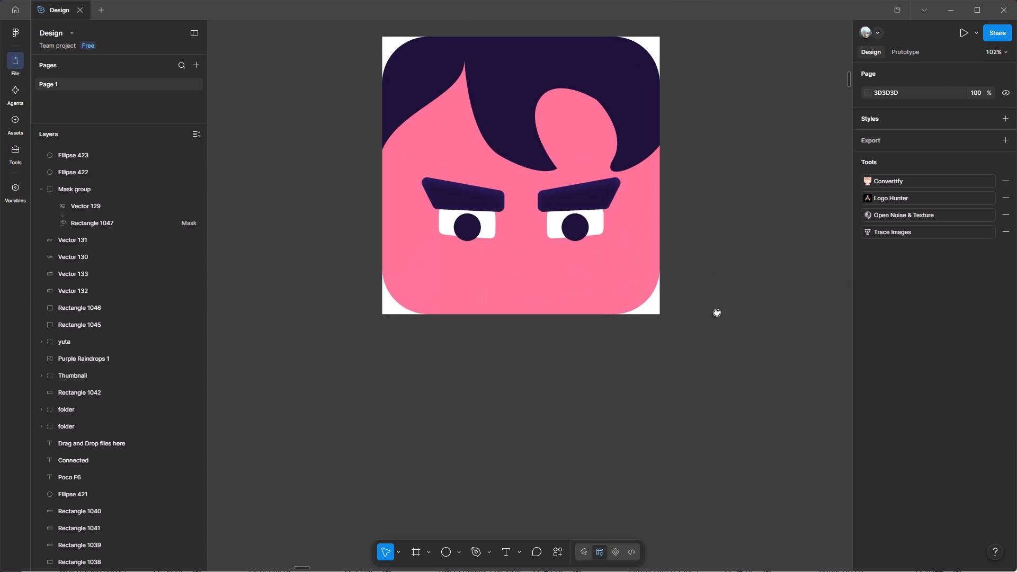
pyautogui.moveTo(717, 312); pyautogui.dragTo(724, 344)
# Stretch both pupils downward into ovals about 50 × 72, keeping their top edges in place.
pyautogui.keyDown('ctrl'); pyautogui.scroll(2, 511, 415); pyautogui.keyUp('ctrl')
pyautogui.press('space')
pyautogui.press('space')
pyautogui.press('space')
pyautogui.press('space')
pyautogui.moveTo(562, 409); pyautogui.dragTo(538, 509)
pyautogui.click(435, 324)
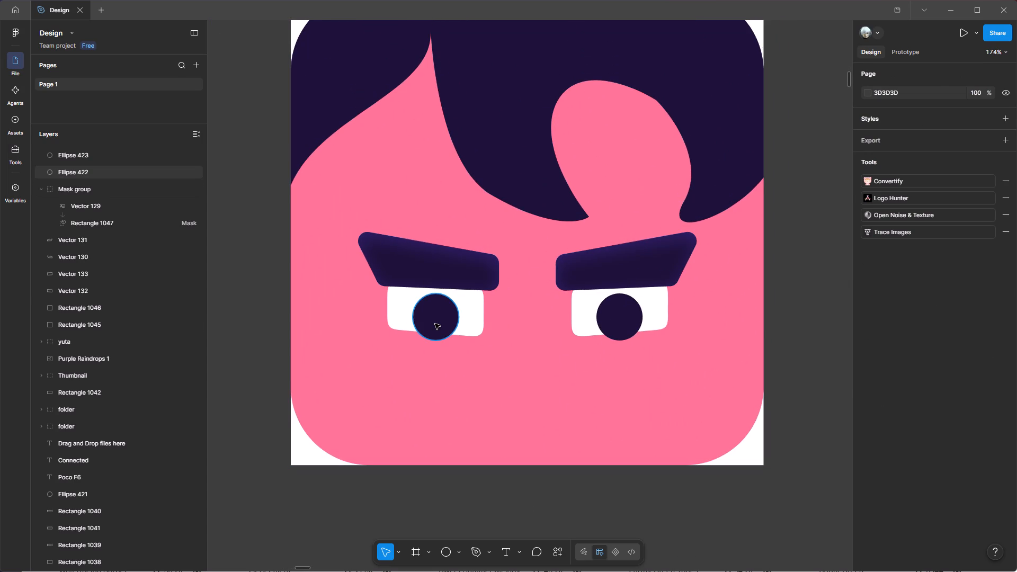
pyautogui.moveTo(434, 341); pyautogui.dragTo(431, 360)
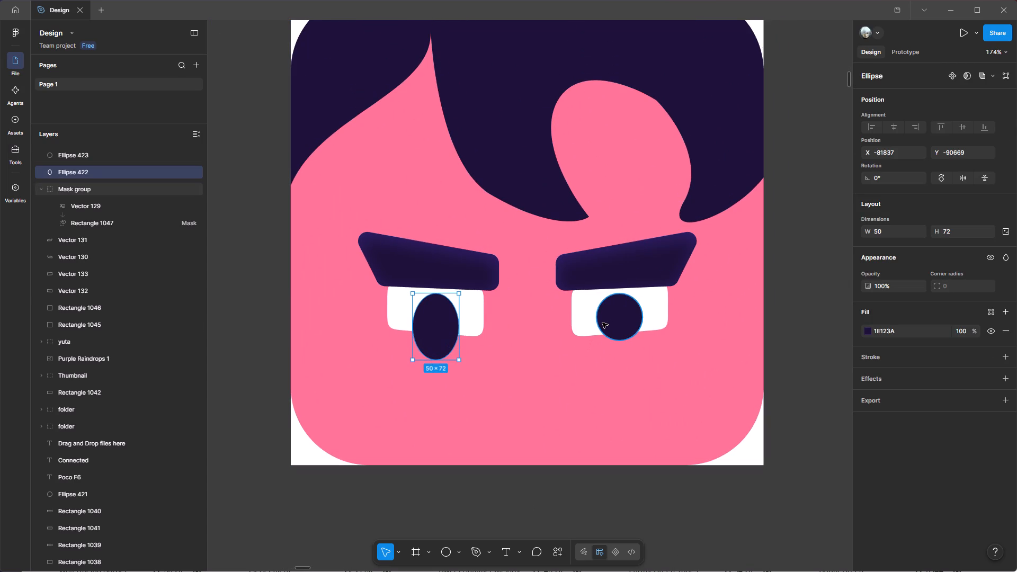
pyautogui.keyDown('ctrl'); pyautogui.click(608, 323); pyautogui.keyUp('ctrl')
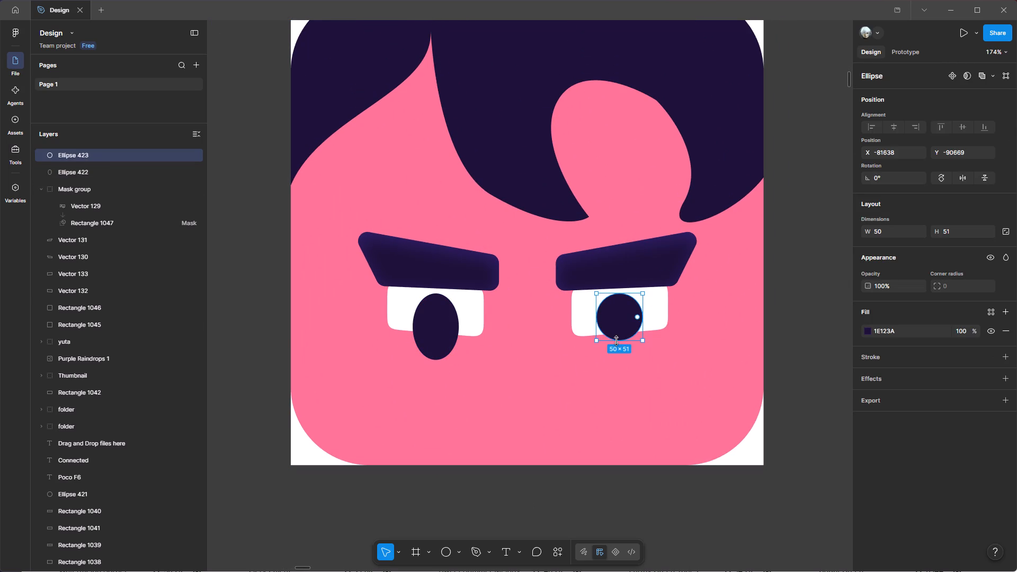
pyautogui.keyDown('shift'); pyautogui.moveTo(616, 341); pyautogui.dragTo(613, 353); pyautogui.keyUp('shift')
pyautogui.hotkey('ctrl', 'z')
pyautogui.moveTo(609, 339); pyautogui.dragTo(609, 360)
pyautogui.click(825, 272)
# Examine the oval pupils within the whole face icon, from far and near.
pyautogui.keyDown('ctrl'); pyautogui.scroll(-3, 806, 267); pyautogui.keyUp('ctrl')
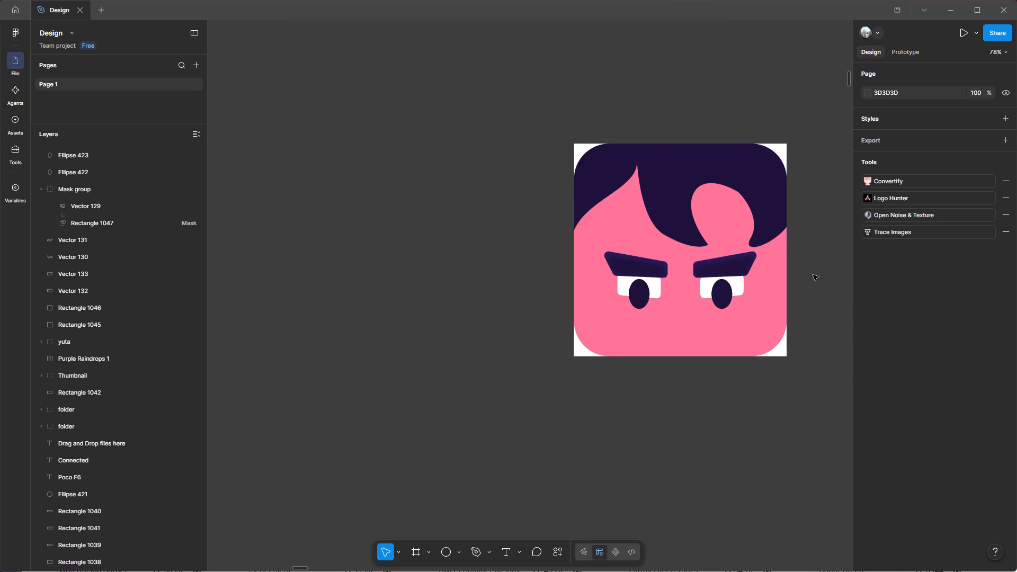
pyautogui.press('space')
pyautogui.press('space')
pyautogui.press('space')
pyautogui.press('space')
pyautogui.press('space')
pyautogui.moveTo(850, 287); pyautogui.dragTo(814, 302)
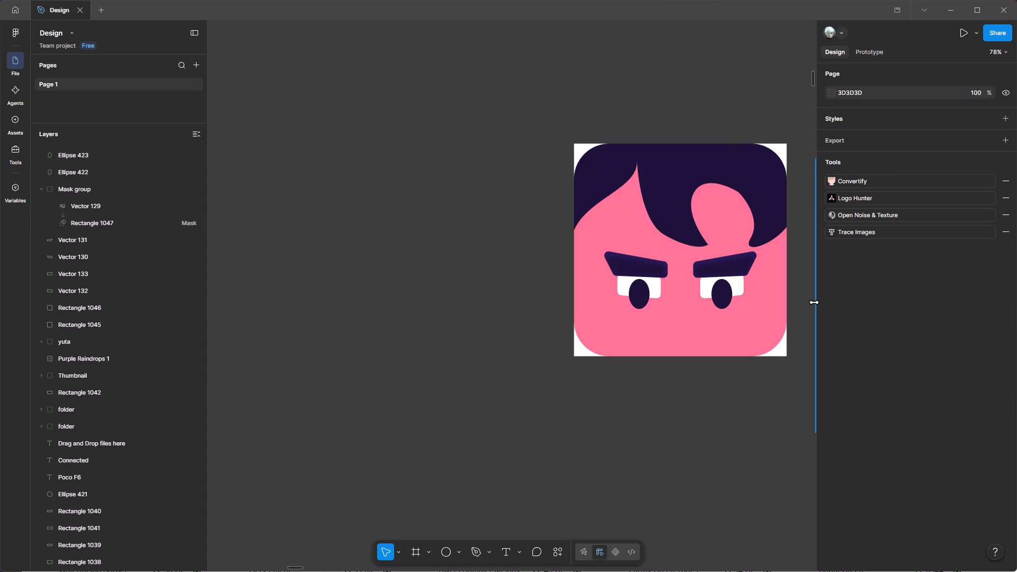
pyautogui.moveTo(814, 302); pyautogui.dragTo(852, 296)
pyautogui.press('space')
pyautogui.press('space')
pyautogui.press('space')
pyautogui.moveTo(806, 273); pyautogui.dragTo(774, 310)
pyautogui.keyDown('ctrl'); pyautogui.scroll(1, 784, 341); pyautogui.keyUp('ctrl')
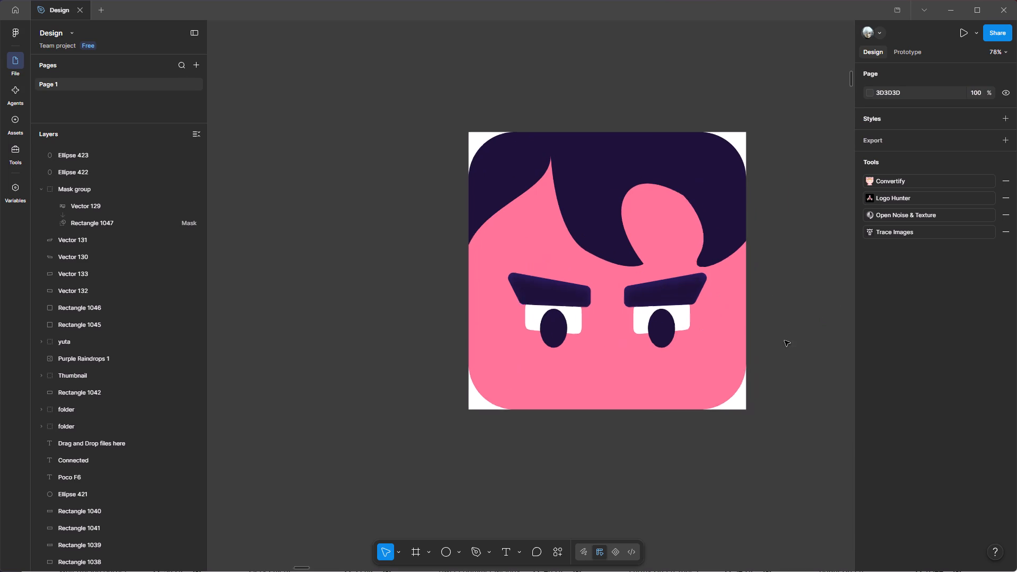
pyautogui.keyDown('ctrl'); pyautogui.scroll(1, 784, 341); pyautogui.keyUp('ctrl')
# Unite the two white eye shapes, Vector 133 and Vector 132, into one shape and duplicate the result.
pyautogui.click(122, 280)
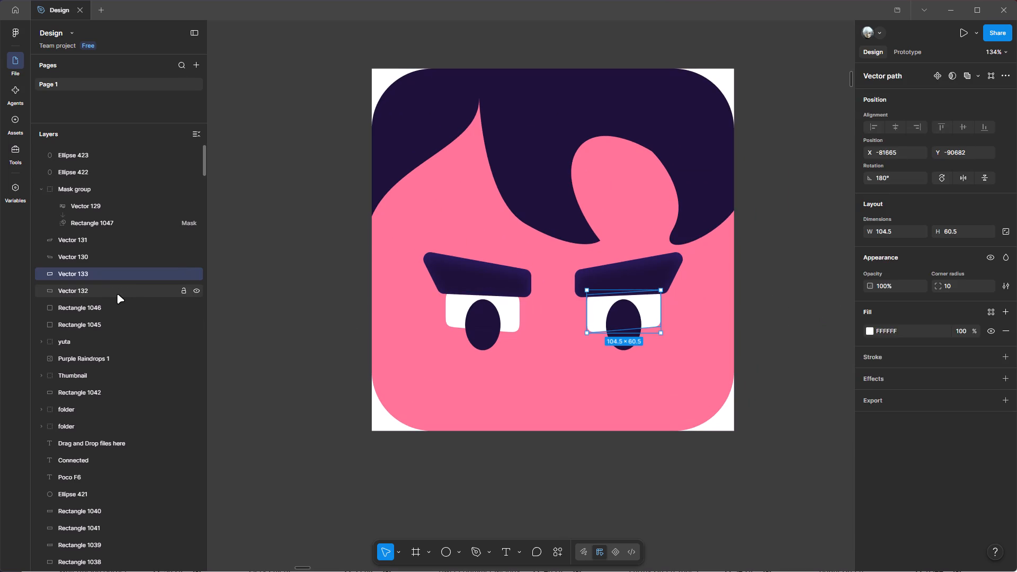
pyautogui.keyDown('shift'); pyautogui.click(109, 293); pyautogui.keyUp('shift')
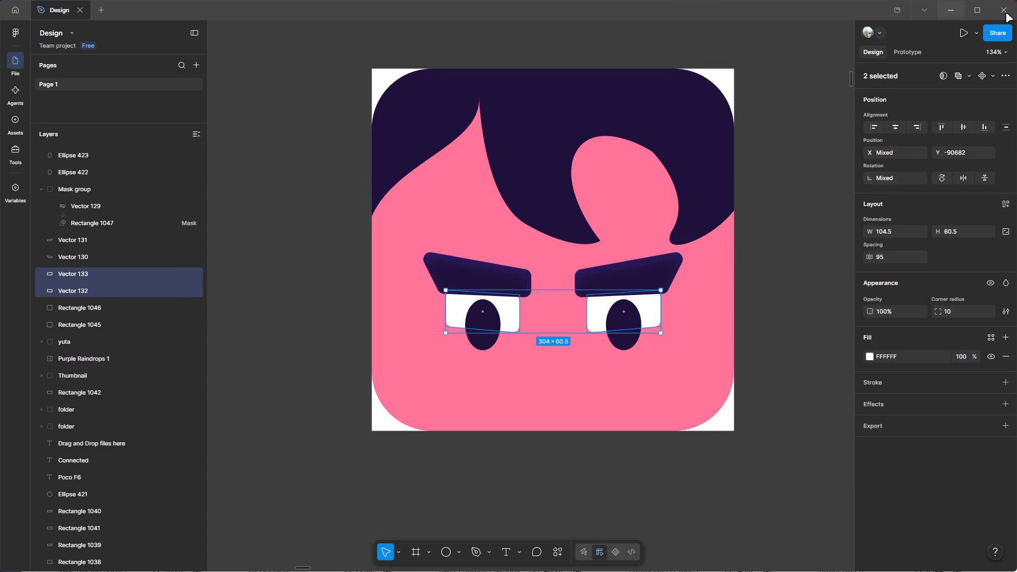
pyautogui.click(960, 76)
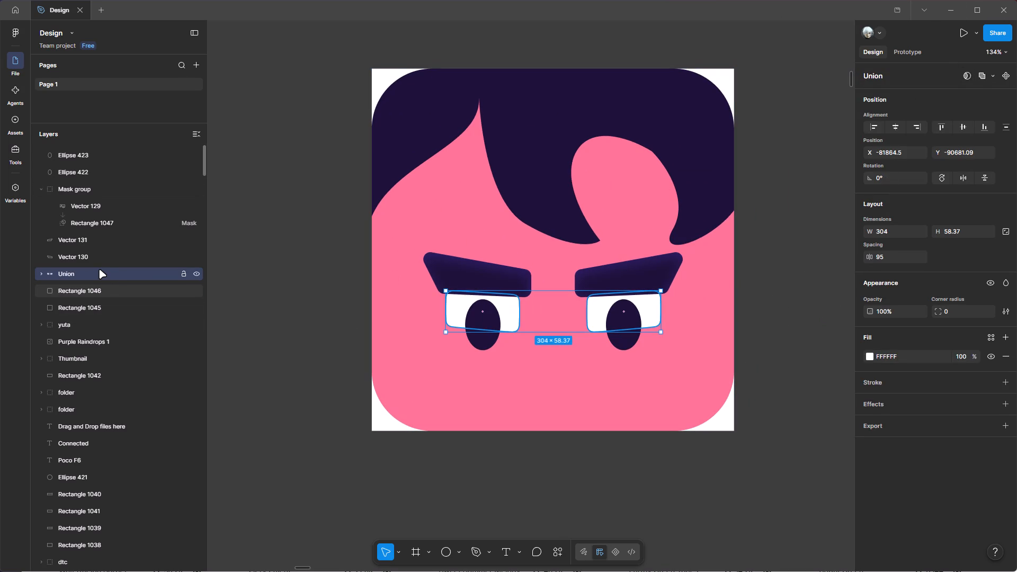
pyautogui.hotkey('ctrl', 'd')
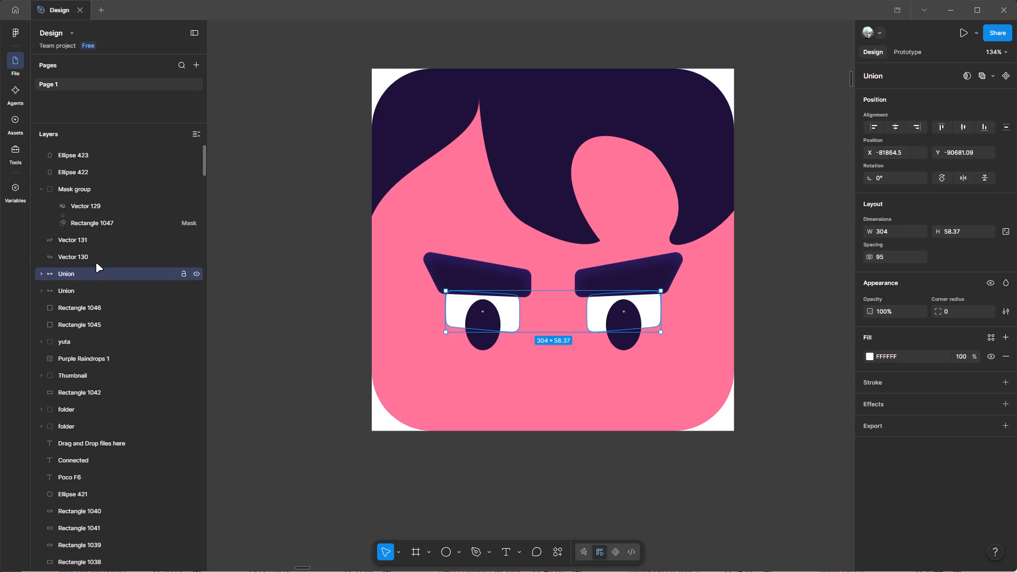
# Group the two pupils, Ellipse 423 and Ellipse 422, and place the group between Vector 130 and the upper Union layer.
pyautogui.click(61, 171)
pyautogui.click(66, 156)
pyautogui.keyDown('shift'); pyautogui.click(66, 156); pyautogui.keyUp('shift')
pyautogui.keyDown('shift'); pyautogui.click(81, 177); pyautogui.keyUp('shift')
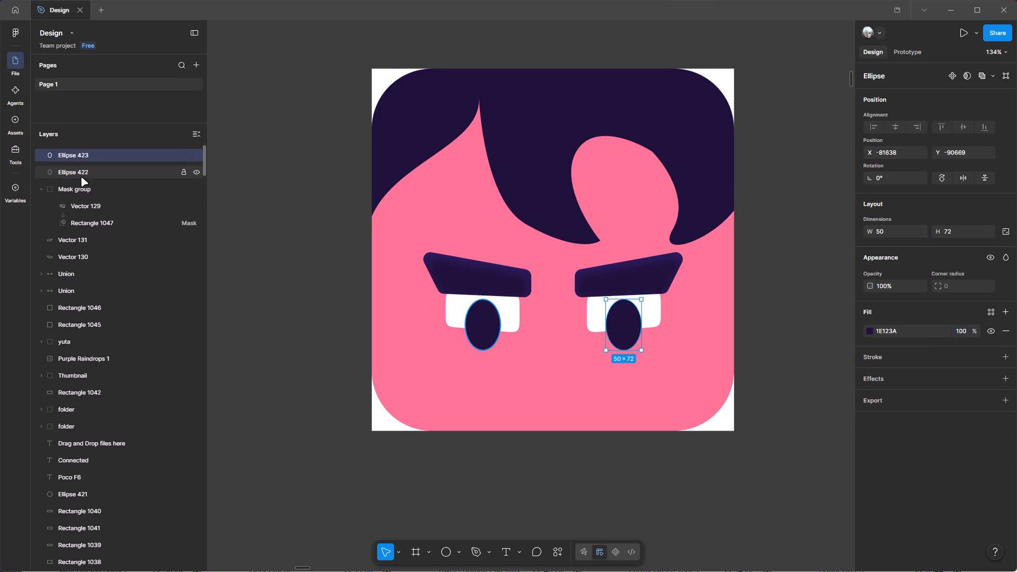
pyautogui.hotkey('ctrl', 'g')
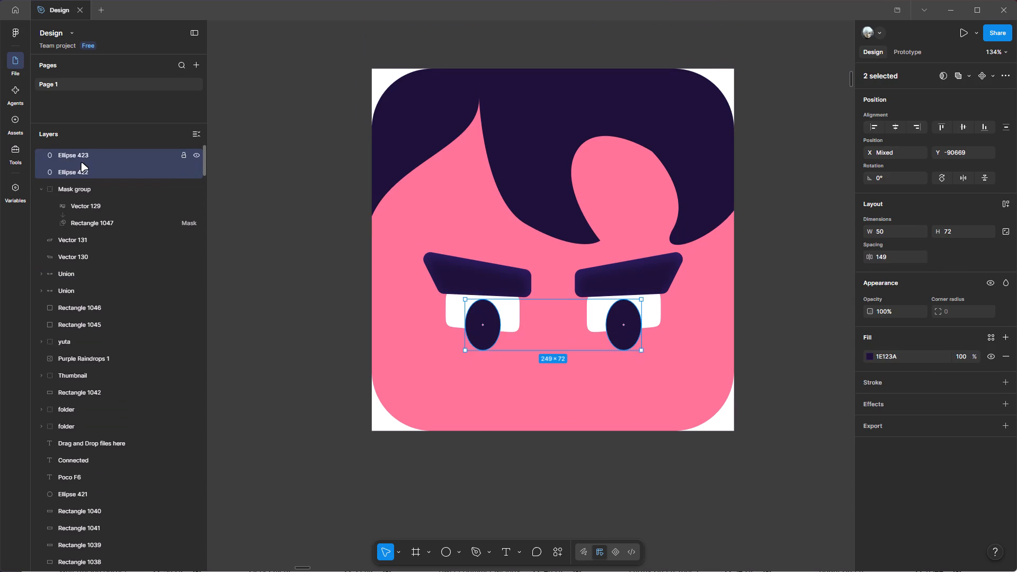
pyautogui.moveTo(52, 156); pyautogui.dragTo(47, 235)
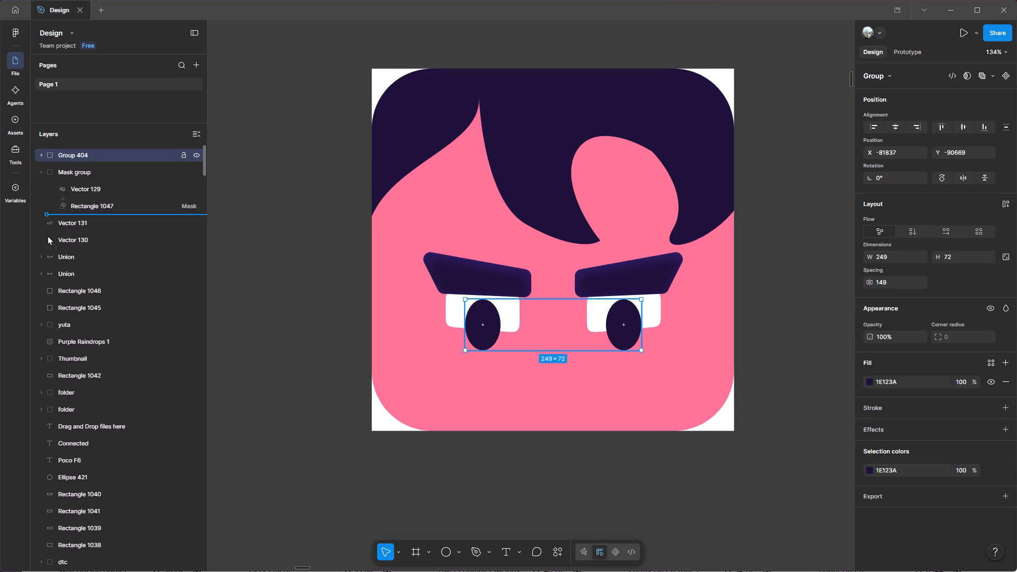
pyautogui.moveTo(47, 235); pyautogui.dragTo(43, 252)
# Mask the pupil group, Group 404, with the upper copy of the united white eye shapes.
pyautogui.keyDown('shift'); pyautogui.click(68, 256); pyautogui.keyUp('shift')
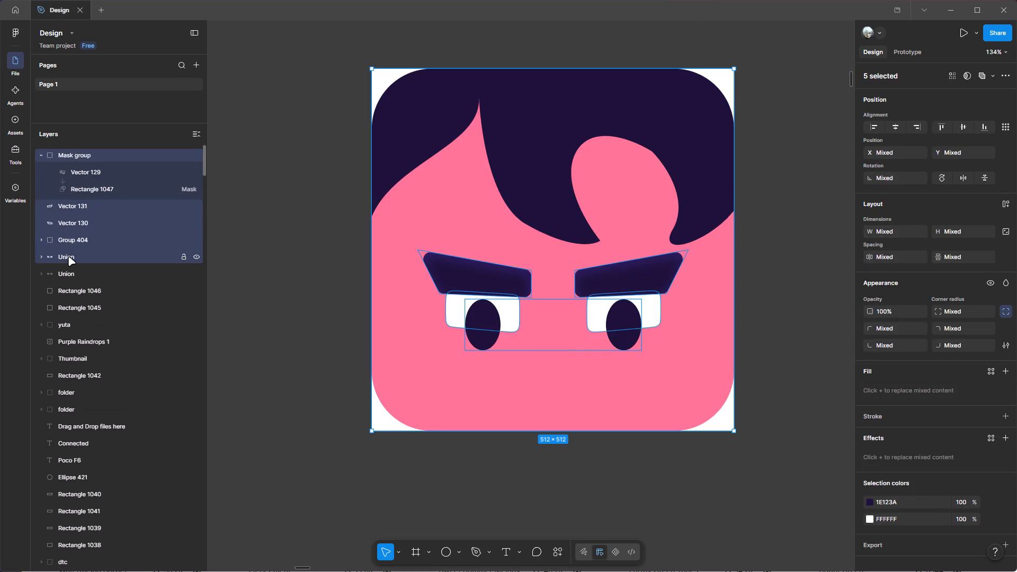
pyautogui.click(72, 256)
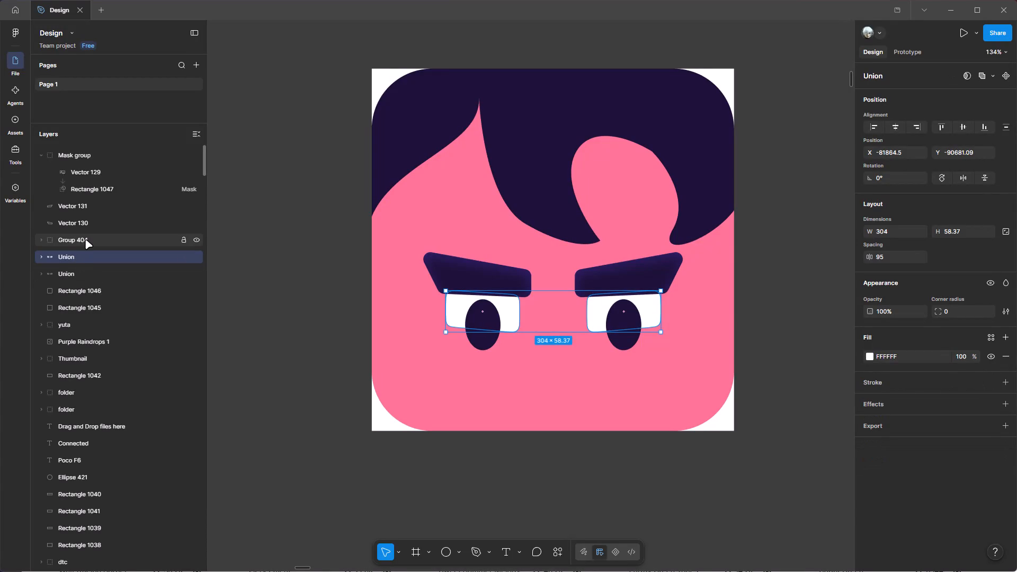
pyautogui.keyDown('shift'); pyautogui.click(85, 239); pyautogui.keyUp('shift')
pyautogui.hotkey('ctrl', 'alt', 'm')
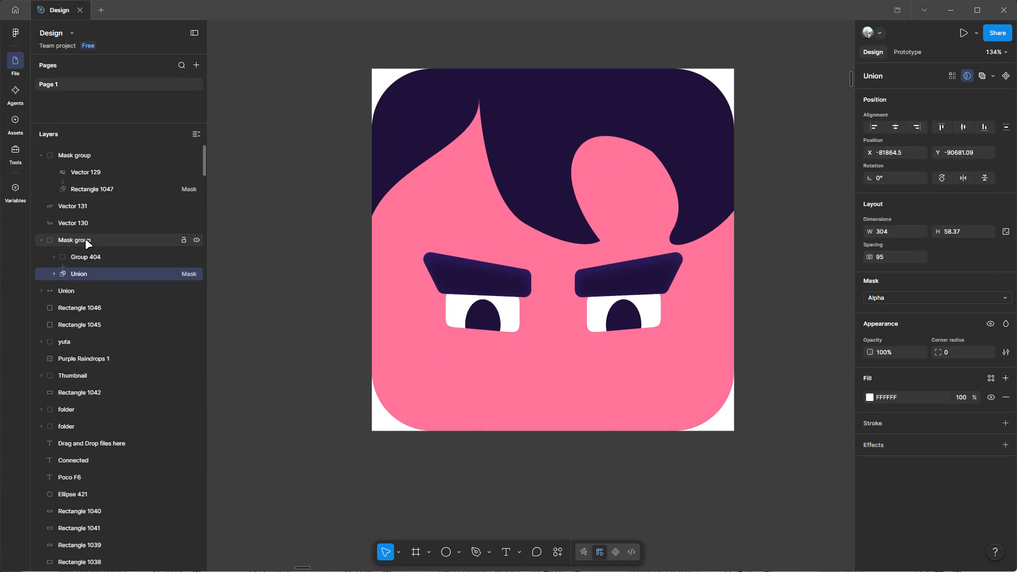
# Examine the masked pupils within the whole face icon, from far and near.
pyautogui.click(631, 476)
pyautogui.keyDown('ctrl'); pyautogui.scroll(-4, 631, 476); pyautogui.keyUp('ctrl')
pyautogui.press('space')
pyautogui.press('space')
pyautogui.press('space')
pyautogui.press('space')
pyautogui.moveTo(753, 447); pyautogui.dragTo(737, 439)
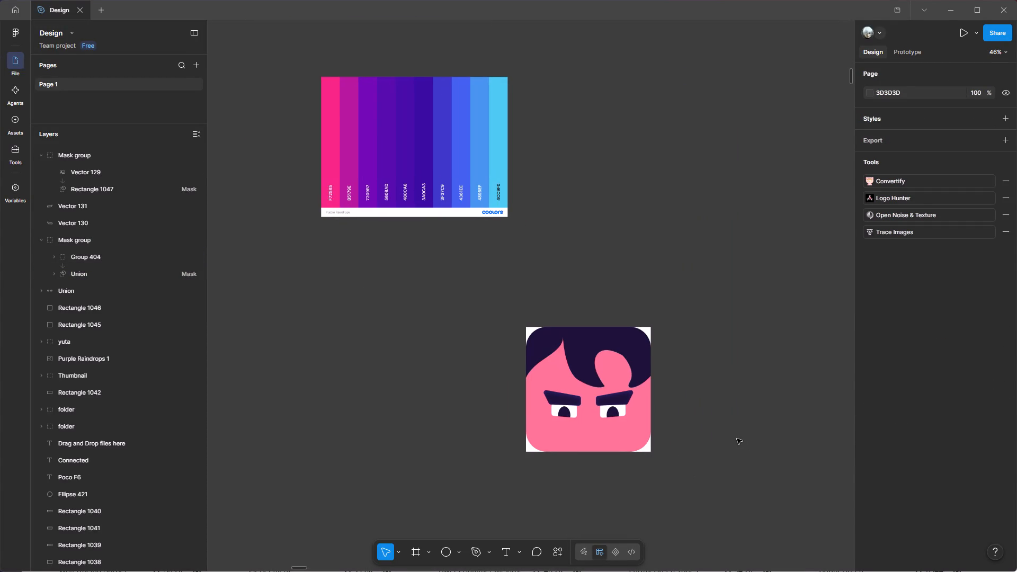
pyautogui.keyDown('ctrl'); pyautogui.scroll(2, 618, 490); pyautogui.keyUp('ctrl')
pyautogui.press('space')
pyautogui.moveTo(538, 465); pyautogui.dragTo(552, 517)
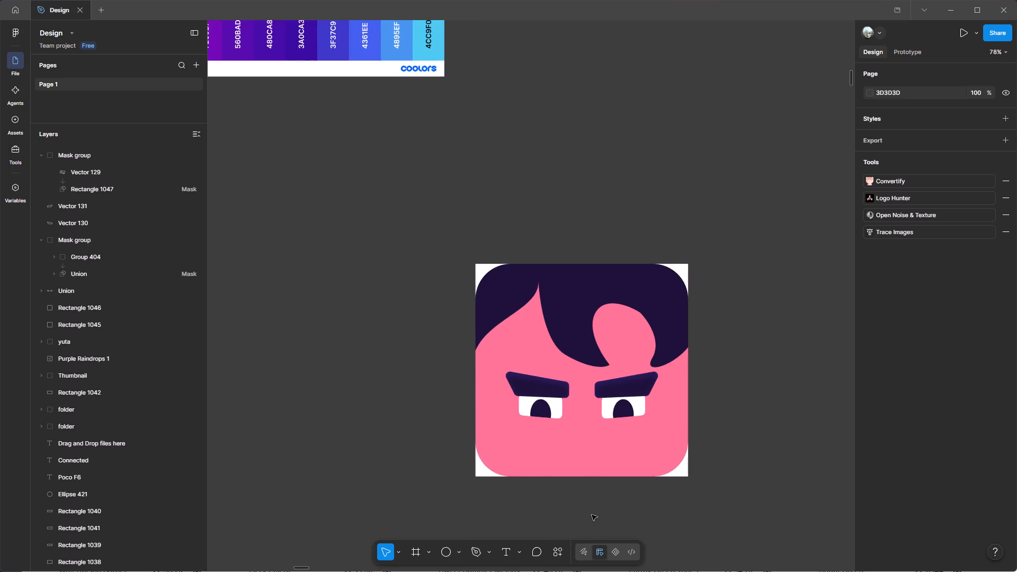
# Examine the whole face icon and the empty area below the eyes, from near and far.
pyautogui.keyDown('ctrl'); pyautogui.scroll(2, 592, 515); pyautogui.keyUp('ctrl')
pyautogui.press('space')
pyautogui.press('space')
pyautogui.moveTo(652, 483); pyautogui.dragTo(614, 518)
pyautogui.keyDown('ctrl'); pyautogui.scroll(-1, 753, 381); pyautogui.keyUp('ctrl')
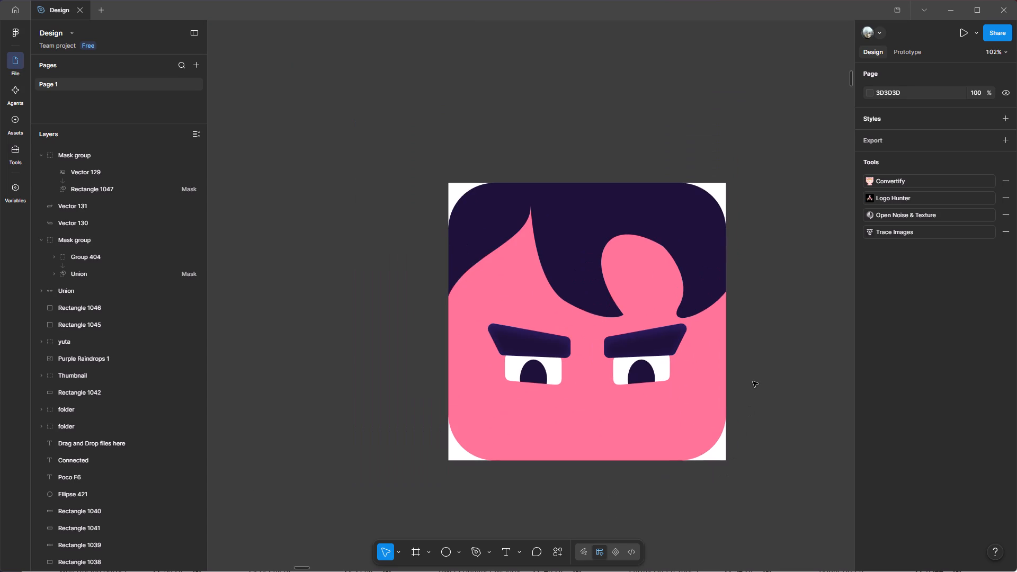
pyautogui.keyDown('ctrl'); pyautogui.scroll(-6, 759, 430); pyautogui.keyUp('ctrl')
pyautogui.keyDown('ctrl'); pyautogui.scroll(5, 759, 430); pyautogui.keyUp('ctrl')
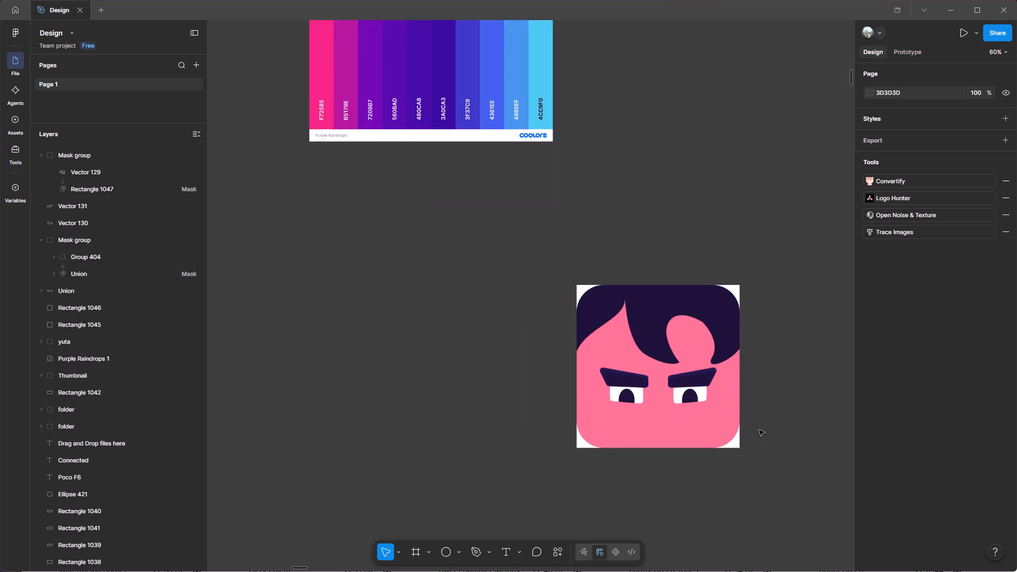
pyautogui.keyDown('ctrl'); pyautogui.scroll(2, 759, 430); pyautogui.keyUp('ctrl')
pyautogui.press('space')
pyautogui.press('space')
pyautogui.press('space')
pyautogui.press('space')
pyautogui.press('space')
pyautogui.press('space')
pyautogui.press('space')
pyautogui.press('space')
pyautogui.press('space')
pyautogui.press('space')
pyautogui.press('space')
pyautogui.press('space')
pyautogui.press('space')
pyautogui.press('space')
pyautogui.press('space')
pyautogui.press('space')
pyautogui.press('space')
pyautogui.press('space')
pyautogui.press('space')
pyautogui.press('space')
pyautogui.moveTo(770, 391); pyautogui.dragTo(716, 361)
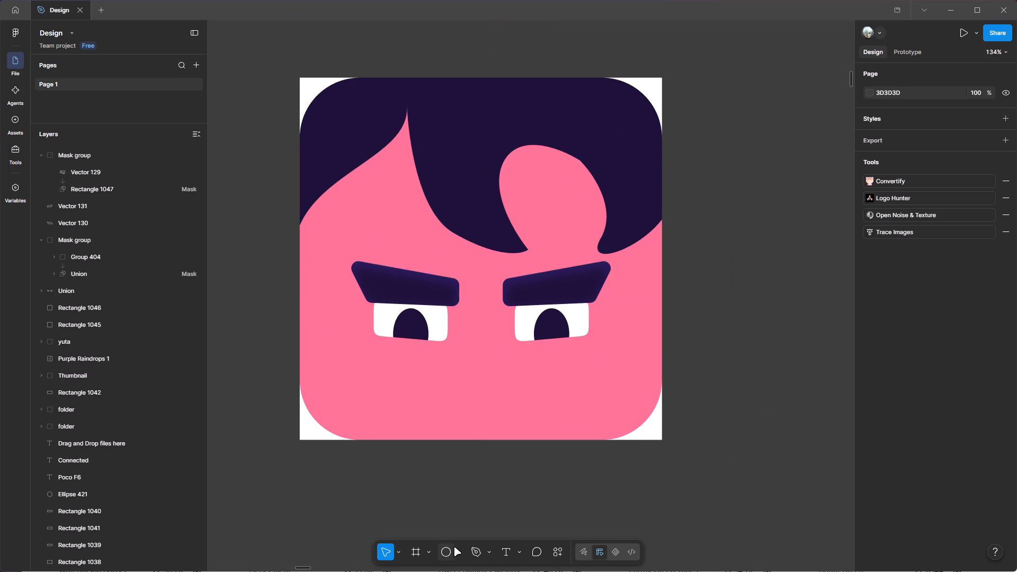
# Draw a 573 × 573 circle centred horizontally on the face, with its top just below the eyes and most of it beyond the chin.
pyautogui.click(443, 552)
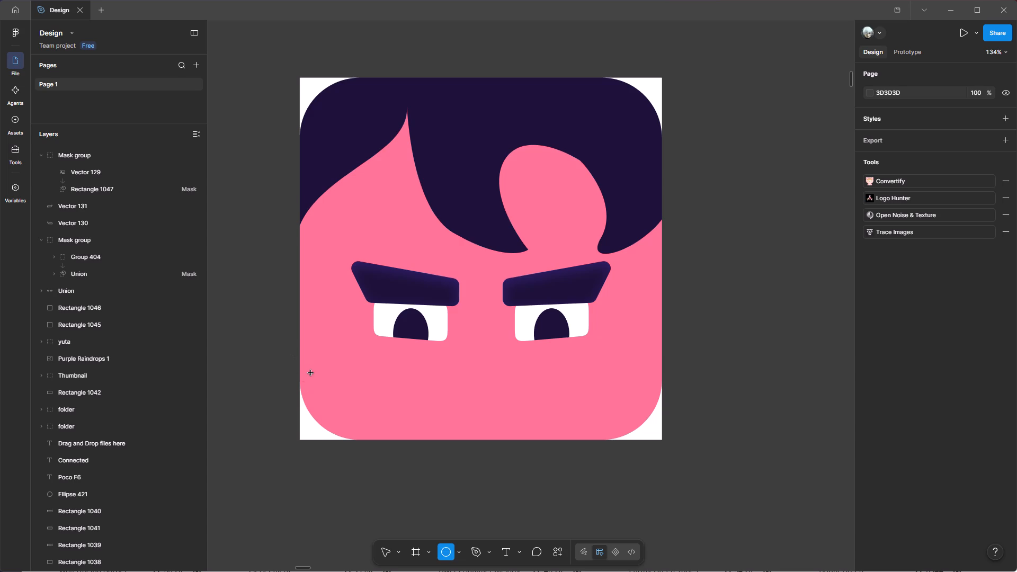
pyautogui.keyDown('ctrl'); pyautogui.scroll(-1, 460, 383); pyautogui.keyUp('ctrl')
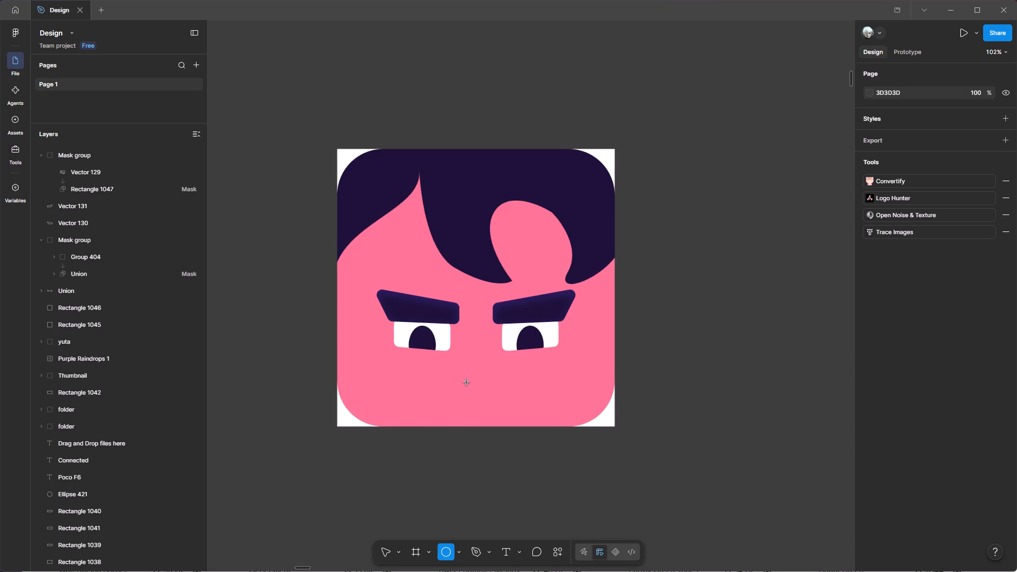
pyautogui.keyDown('ctrl'); pyautogui.scroll(-2, 470, 405); pyautogui.keyUp('ctrl')
pyautogui.keyDown('shift'); pyautogui.moveTo(403, 394); pyautogui.dragTo(560, 489); pyautogui.keyUp('shift')
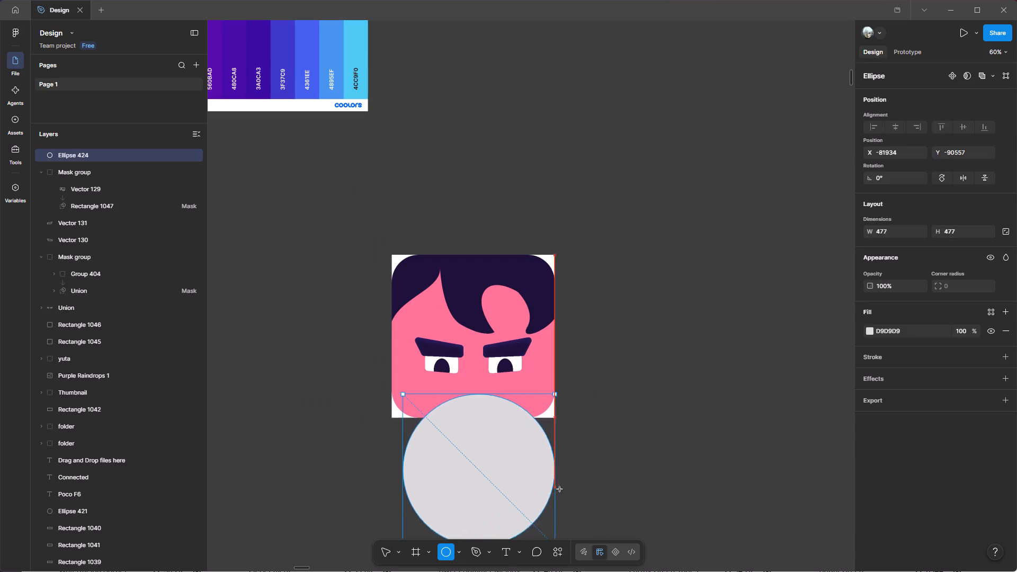
pyautogui.keyDown('shift'); pyautogui.moveTo(560, 489); pyautogui.dragTo(585, 499); pyautogui.keyUp('shift')
pyautogui.moveTo(521, 485); pyautogui.dragTo(502, 471)
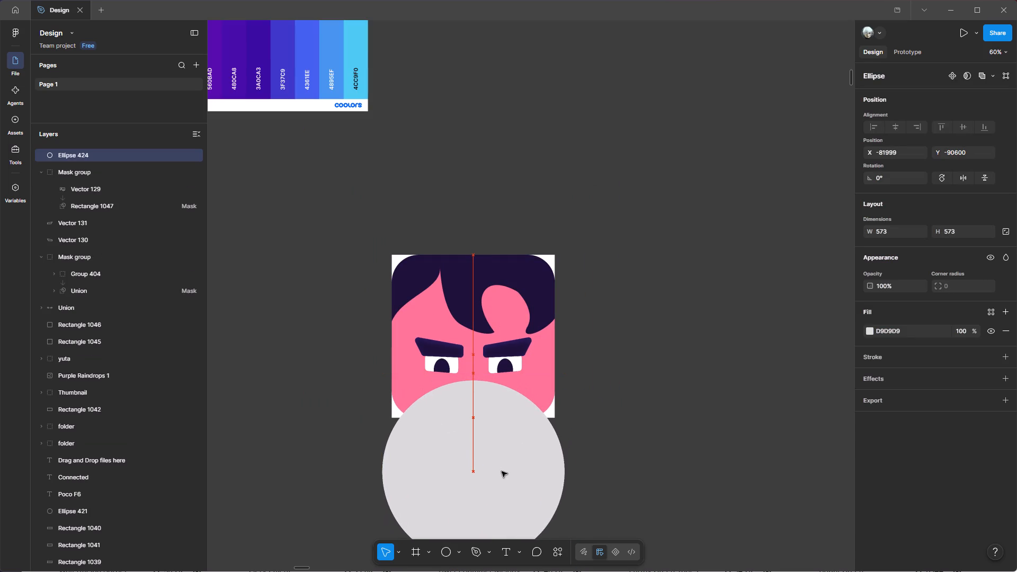
pyautogui.moveTo(502, 471); pyautogui.dragTo(502, 467)
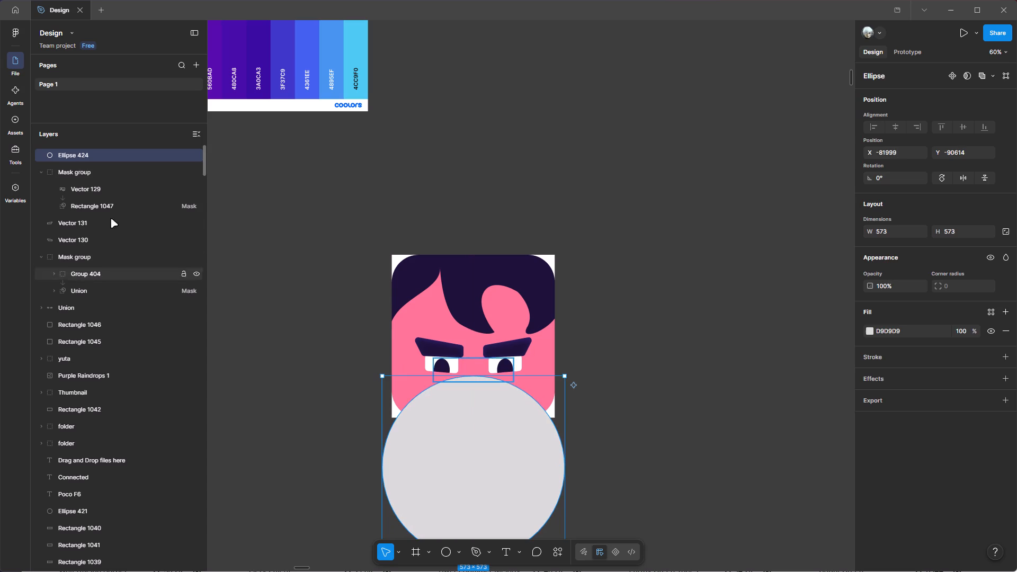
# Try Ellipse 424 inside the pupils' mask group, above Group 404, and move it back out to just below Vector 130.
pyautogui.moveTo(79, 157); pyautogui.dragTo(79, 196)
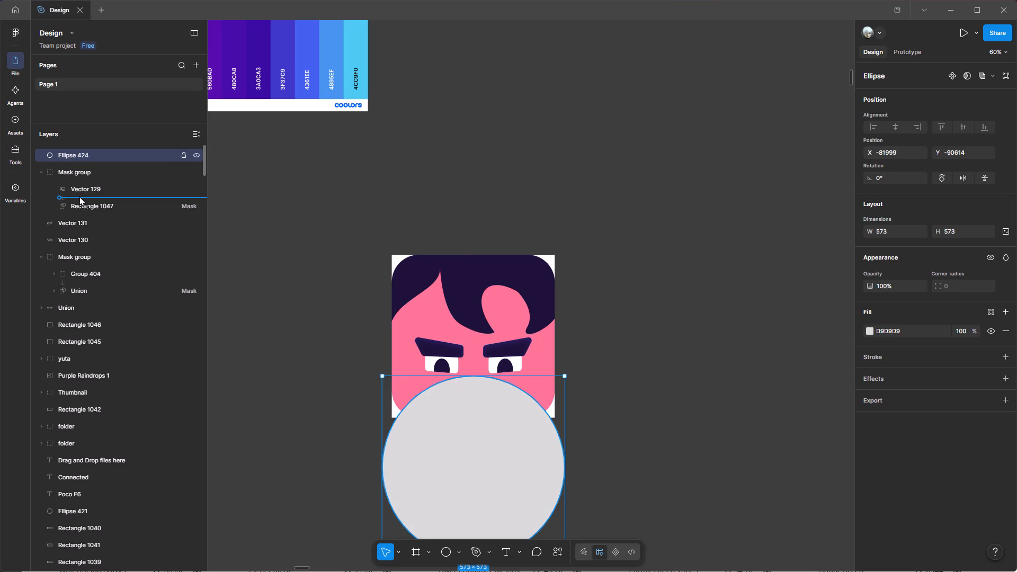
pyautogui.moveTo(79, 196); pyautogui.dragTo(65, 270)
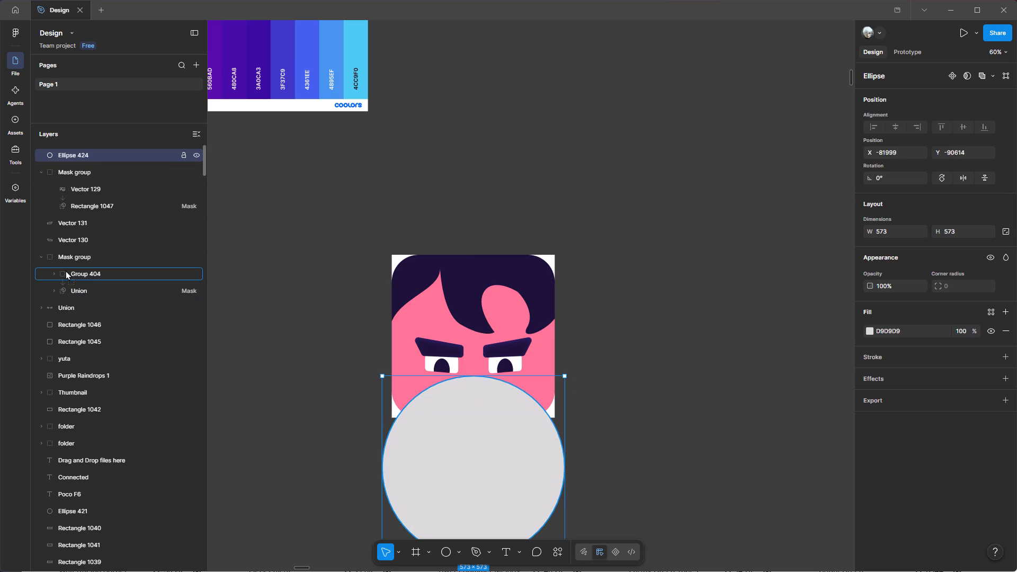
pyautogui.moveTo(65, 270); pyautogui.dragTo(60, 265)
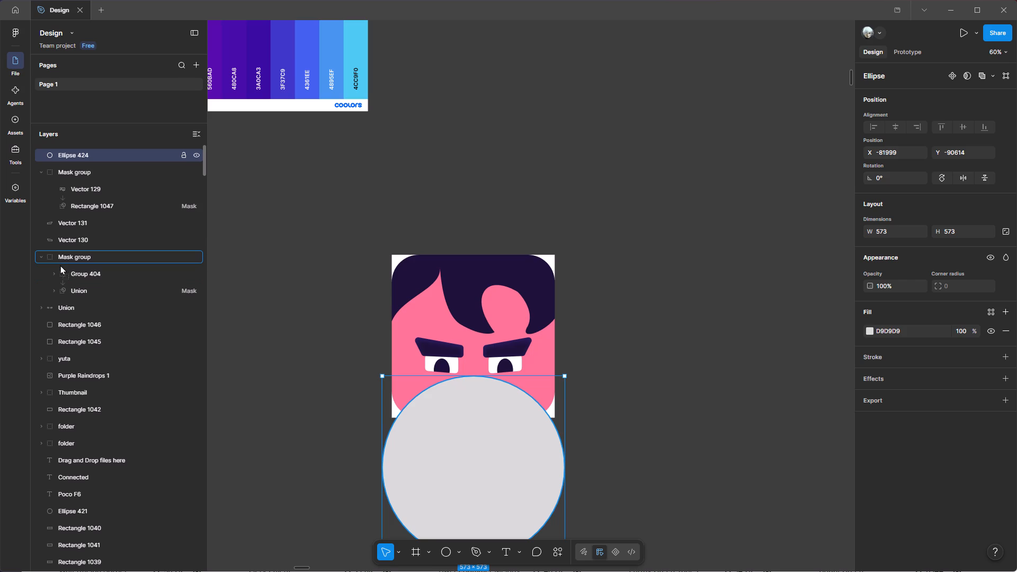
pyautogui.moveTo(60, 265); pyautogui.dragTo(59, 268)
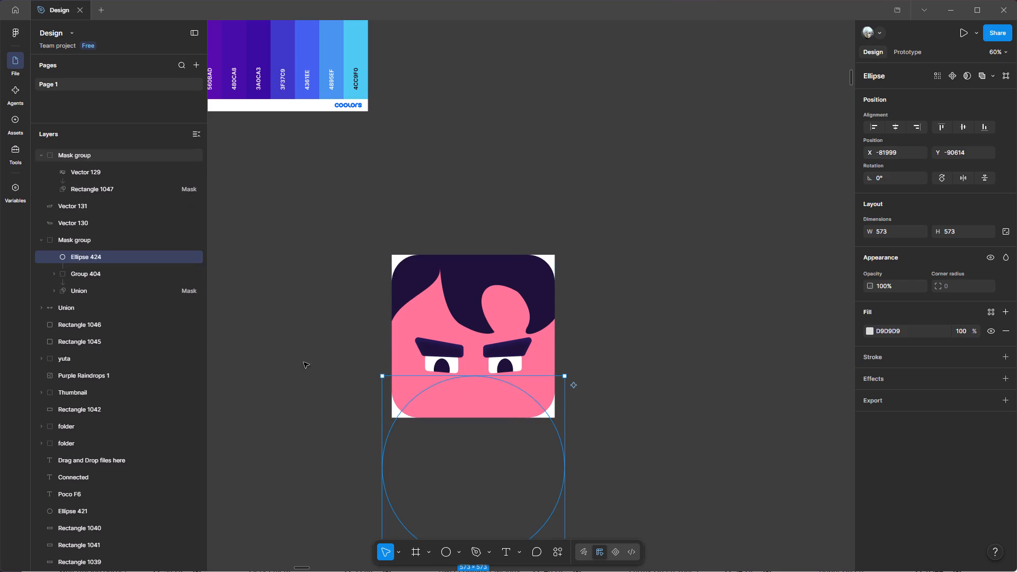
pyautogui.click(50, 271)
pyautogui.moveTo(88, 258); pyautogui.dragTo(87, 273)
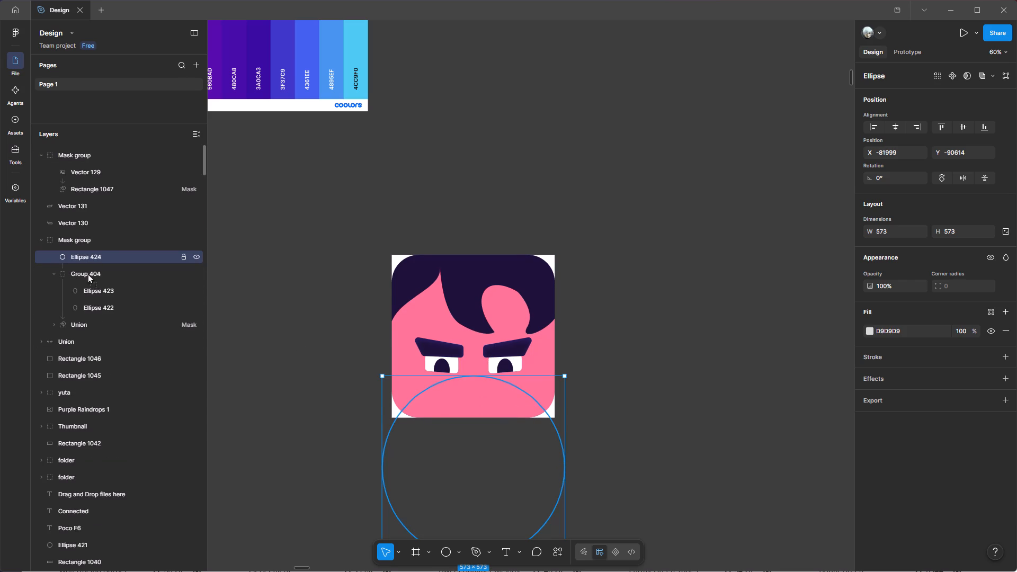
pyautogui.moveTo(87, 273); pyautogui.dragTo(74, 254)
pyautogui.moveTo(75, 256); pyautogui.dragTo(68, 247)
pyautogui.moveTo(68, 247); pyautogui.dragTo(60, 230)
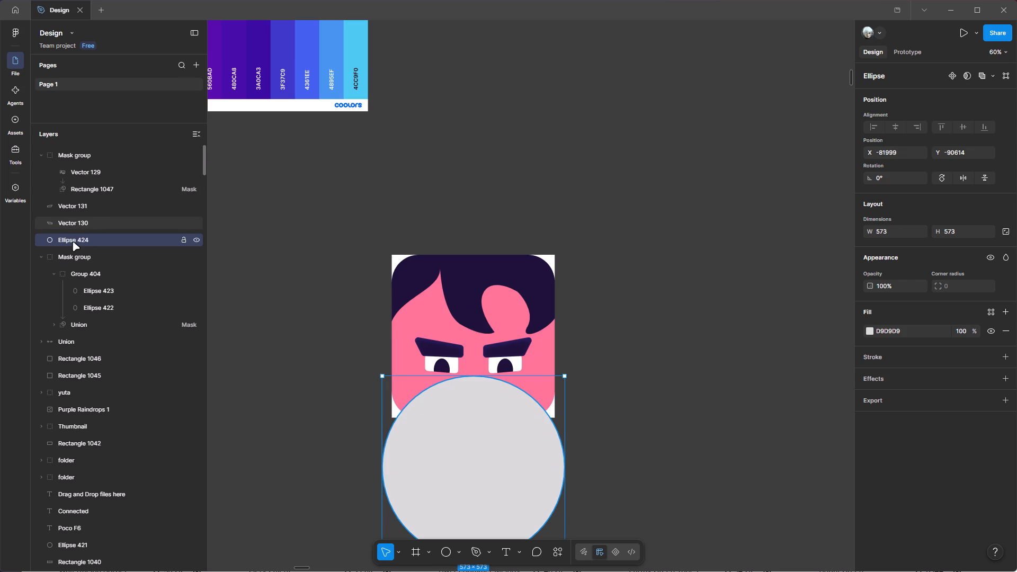
# Place Ellipse 424 in the hair's mask group above Vector 129 so Rectangle 1047 masks it.
pyautogui.moveTo(69, 243); pyautogui.dragTo(57, 169)
pyautogui.click(641, 388)
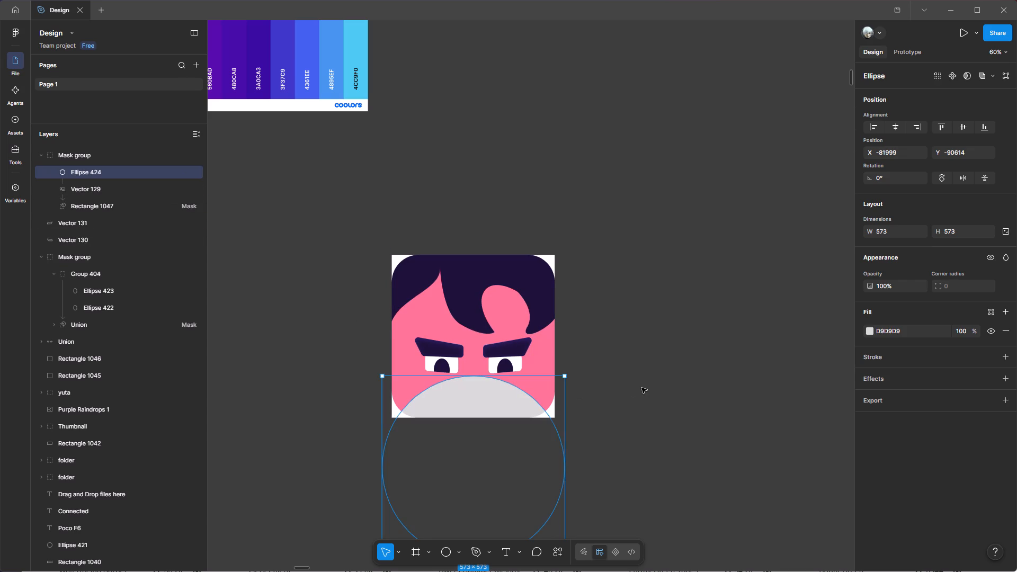
pyautogui.keyDown('ctrl'); pyautogui.scroll(-3, 641, 388); pyautogui.keyUp('ctrl')
pyautogui.keyDown('ctrl'); pyautogui.scroll(2, 629, 429); pyautogui.keyUp('ctrl')
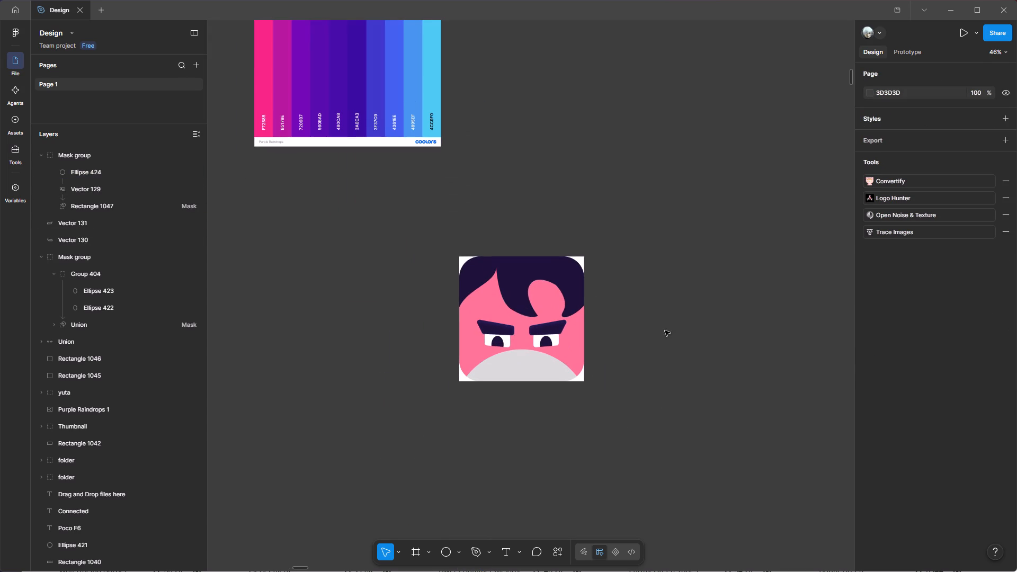
pyautogui.press('space')
pyautogui.press('space')
pyautogui.press('space')
pyautogui.press('space')
pyautogui.moveTo(665, 330); pyautogui.dragTo(612, 353)
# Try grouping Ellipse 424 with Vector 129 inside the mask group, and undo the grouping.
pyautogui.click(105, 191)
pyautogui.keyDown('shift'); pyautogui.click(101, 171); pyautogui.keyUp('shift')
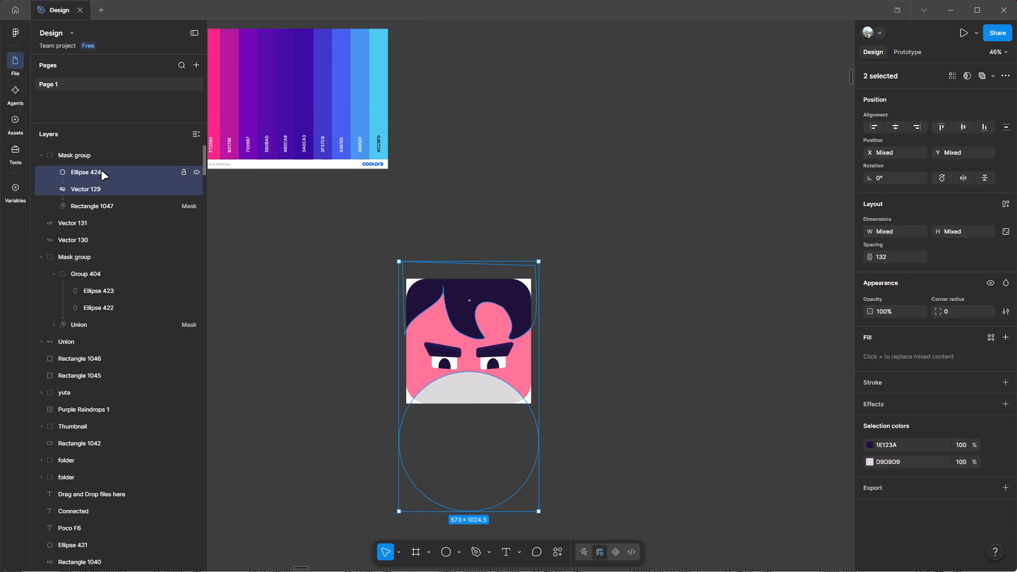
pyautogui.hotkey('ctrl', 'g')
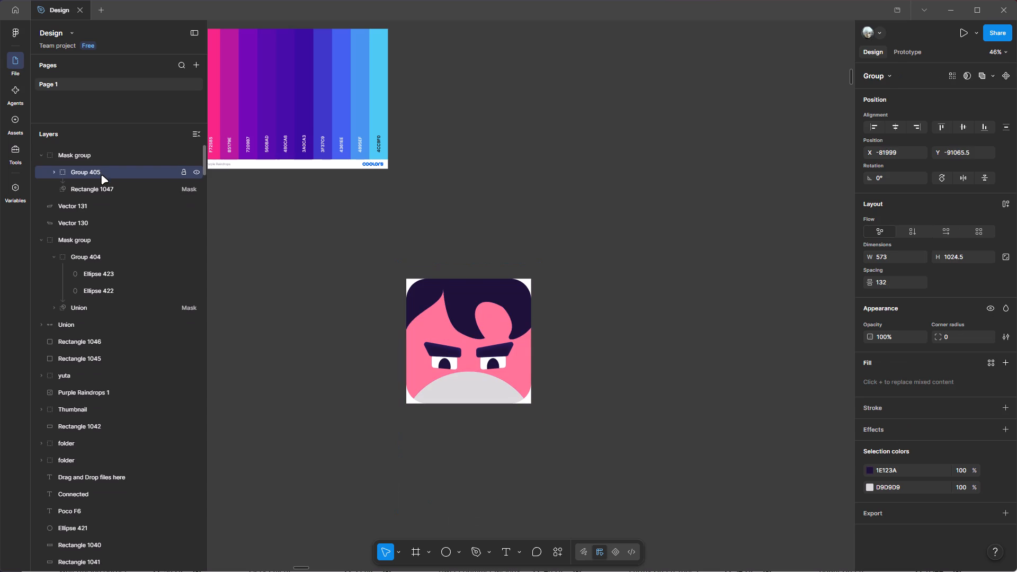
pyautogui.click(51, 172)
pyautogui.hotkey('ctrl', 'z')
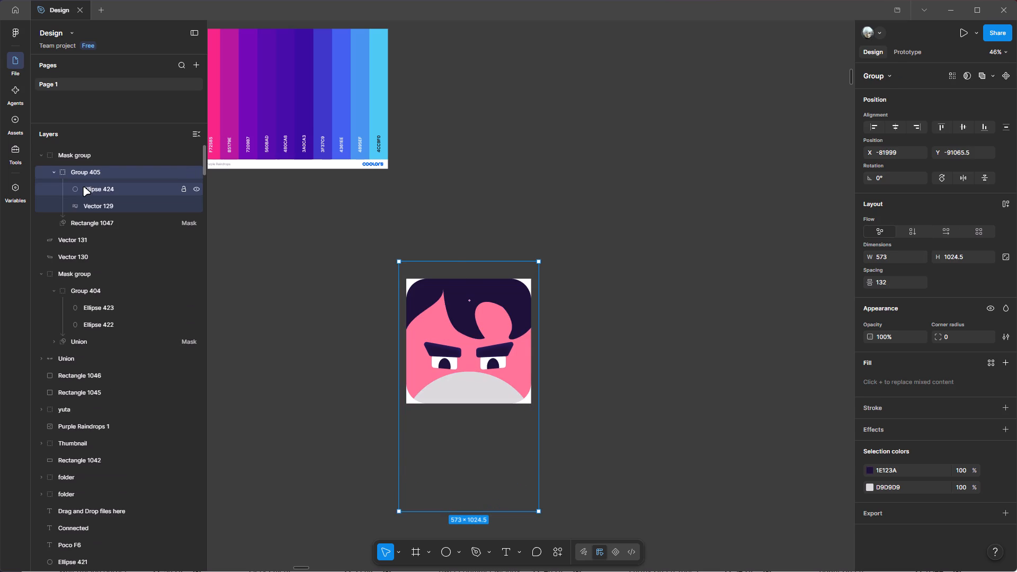
# Fill Ellipse 424 with the hair colour 1E123A sampled from the icon, and shift it to a greyer near-black close to 201C27.
pyautogui.click(94, 173)
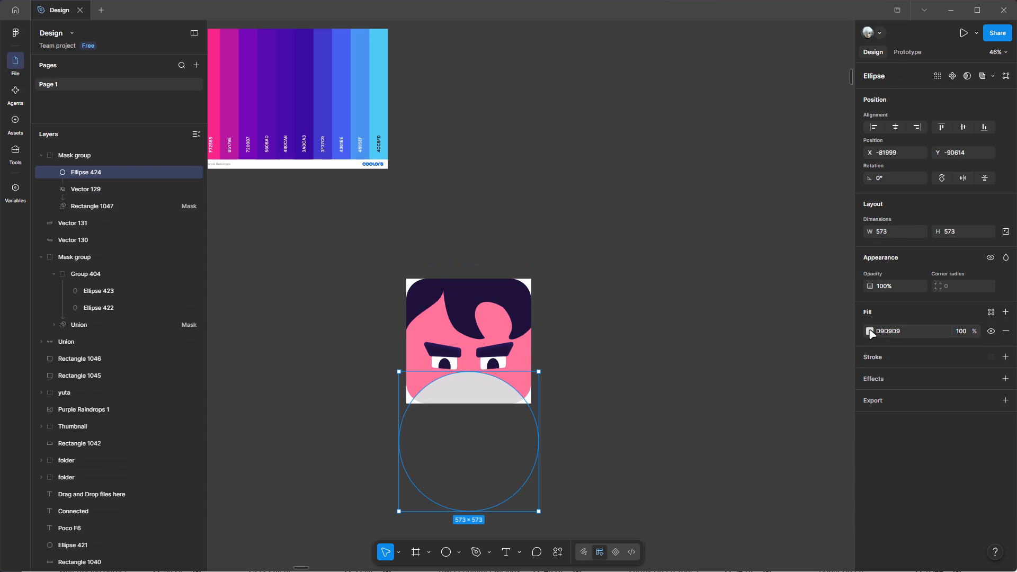
pyautogui.click(869, 329)
pyautogui.click(741, 450)
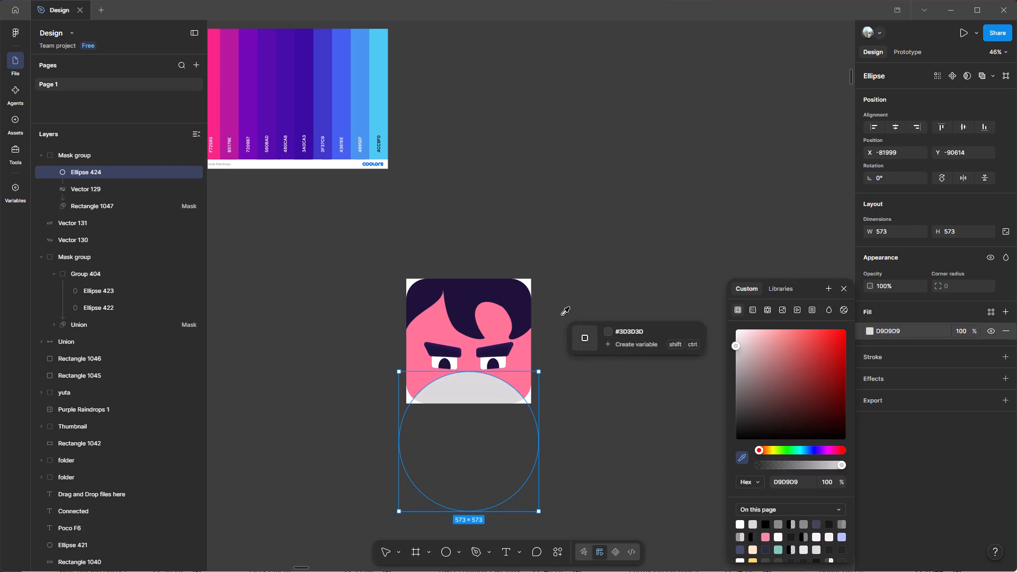
pyautogui.click(492, 289)
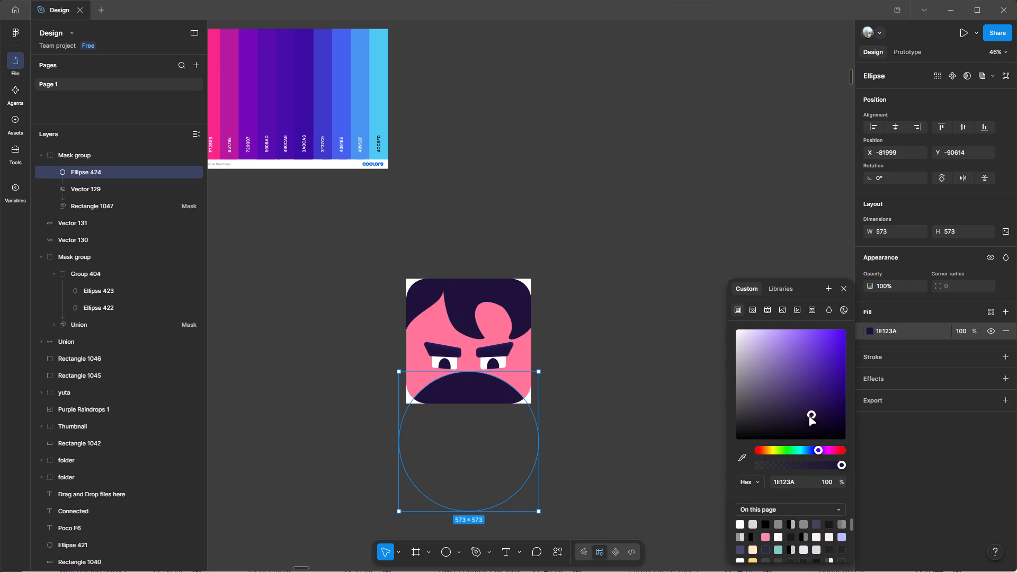
pyautogui.moveTo(809, 416); pyautogui.dragTo(782, 415)
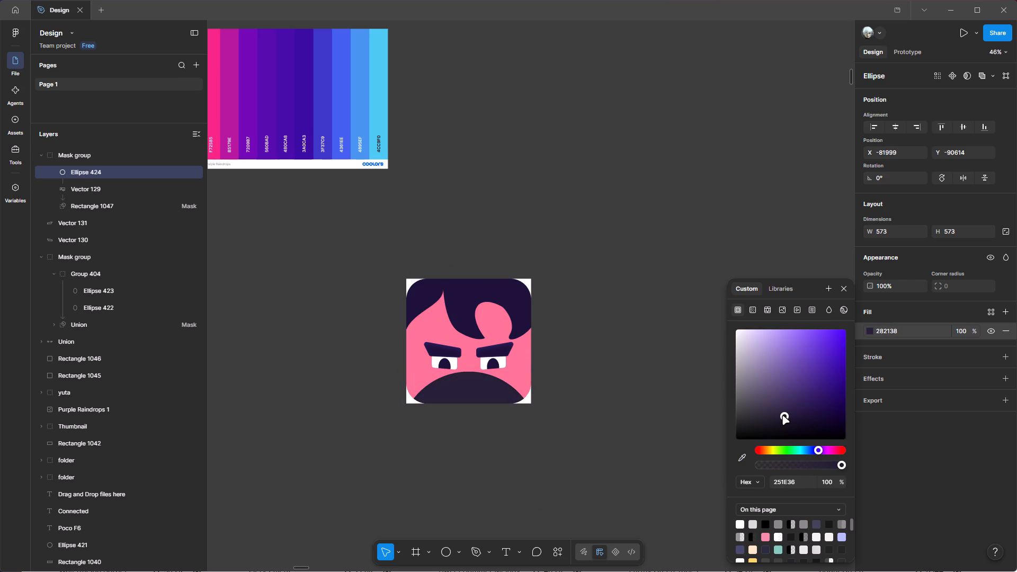
pyautogui.moveTo(782, 415); pyautogui.dragTo(771, 423)
pyautogui.moveTo(771, 423); pyautogui.dragTo(766, 423)
pyautogui.moveTo(766, 423); pyautogui.dragTo(771, 422)
pyautogui.click(632, 299)
# Examine the dark masked circle within the whole face icon, from far and near.
pyautogui.keyDown('ctrl'); pyautogui.scroll(-4, 632, 299); pyautogui.keyUp('ctrl')
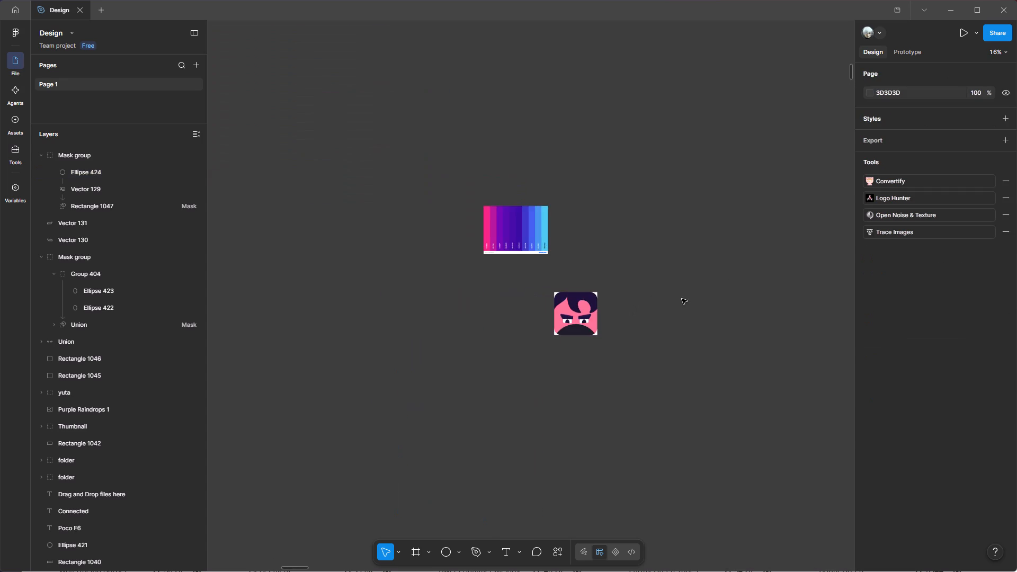
pyautogui.press('space')
pyautogui.press('space')
pyautogui.press('space')
pyautogui.press('space')
pyautogui.moveTo(694, 298); pyautogui.dragTo(707, 321)
pyautogui.keyDown('ctrl'); pyautogui.scroll(3, 651, 398); pyautogui.keyUp('ctrl')
pyautogui.press('space')
pyautogui.moveTo(643, 306); pyautogui.dragTo(654, 351)
pyautogui.keyDown('ctrl'); pyautogui.scroll(2, 605, 382); pyautogui.keyUp('ctrl')
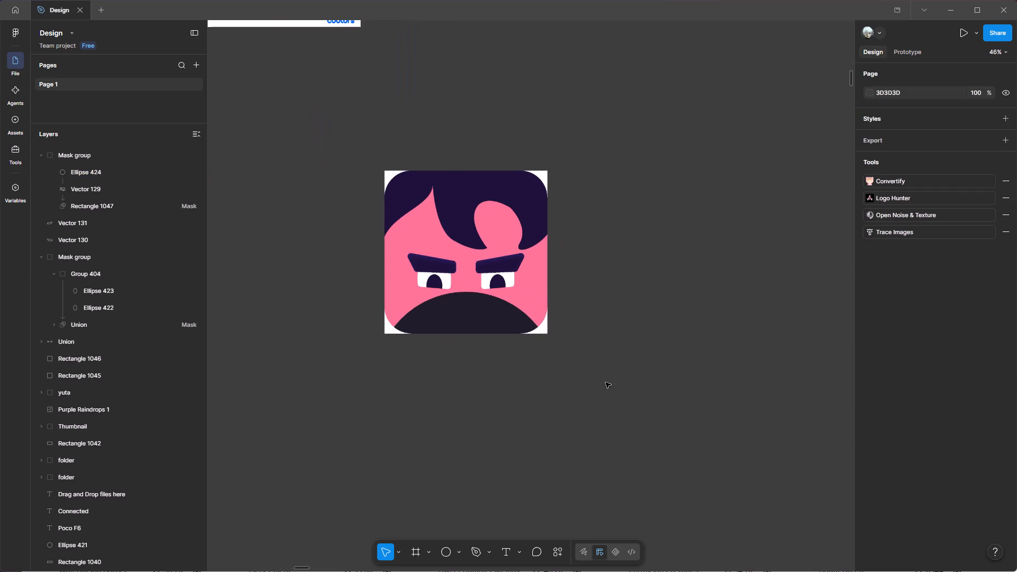
pyautogui.press('space')
pyautogui.press('space')
pyautogui.press('space')
pyautogui.press('space')
pyautogui.press('space')
pyautogui.moveTo(619, 311); pyautogui.dragTo(632, 336)
pyautogui.keyDown('ctrl'); pyautogui.scroll(-4, 632, 336); pyautogui.keyUp('ctrl')
pyautogui.keyDown('ctrl'); pyautogui.scroll(4, 634, 339); pyautogui.keyUp('ctrl')
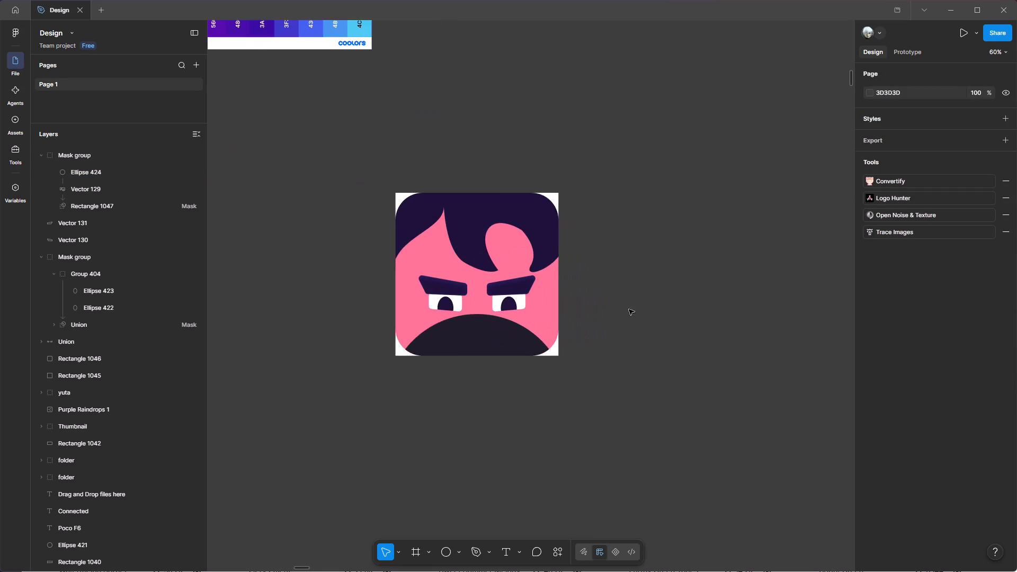
pyautogui.press('space')
pyautogui.moveTo(628, 278); pyautogui.dragTo(640, 336)
# Reshape Vector 129 by lowering its left-hand tip just outside the face's edge and bending the fringe curve outward with the point's handle.
pyautogui.keyDown('ctrl'); pyautogui.click(484, 283); pyautogui.keyUp('ctrl')
pyautogui.press('Return')
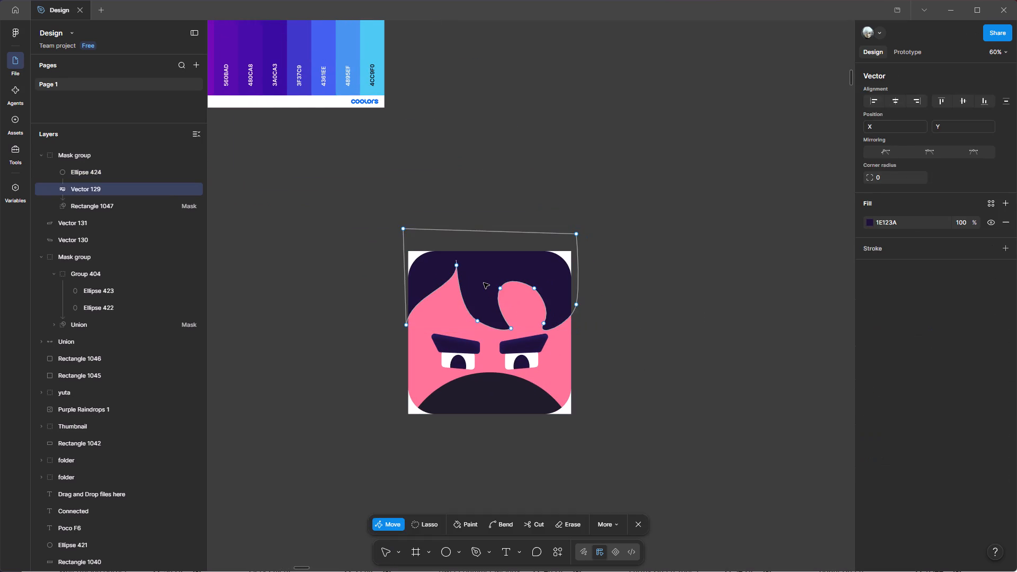
pyautogui.keyDown('ctrl'); pyautogui.scroll(3, 442, 289); pyautogui.keyUp('ctrl')
pyautogui.moveTo(361, 369); pyautogui.dragTo(389, 422)
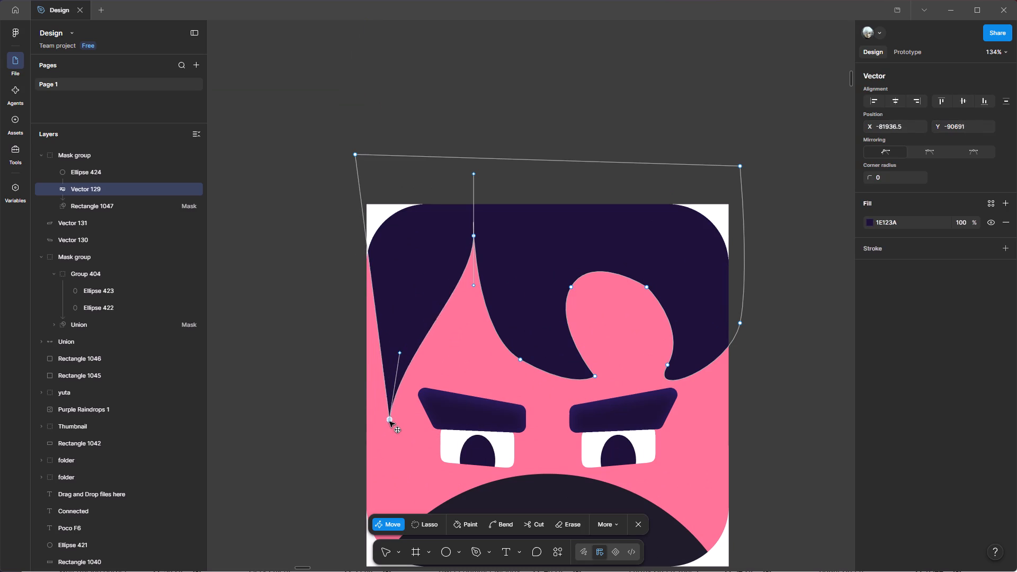
pyautogui.moveTo(389, 422); pyautogui.dragTo(355, 382)
pyautogui.moveTo(365, 316); pyautogui.dragTo(405, 336)
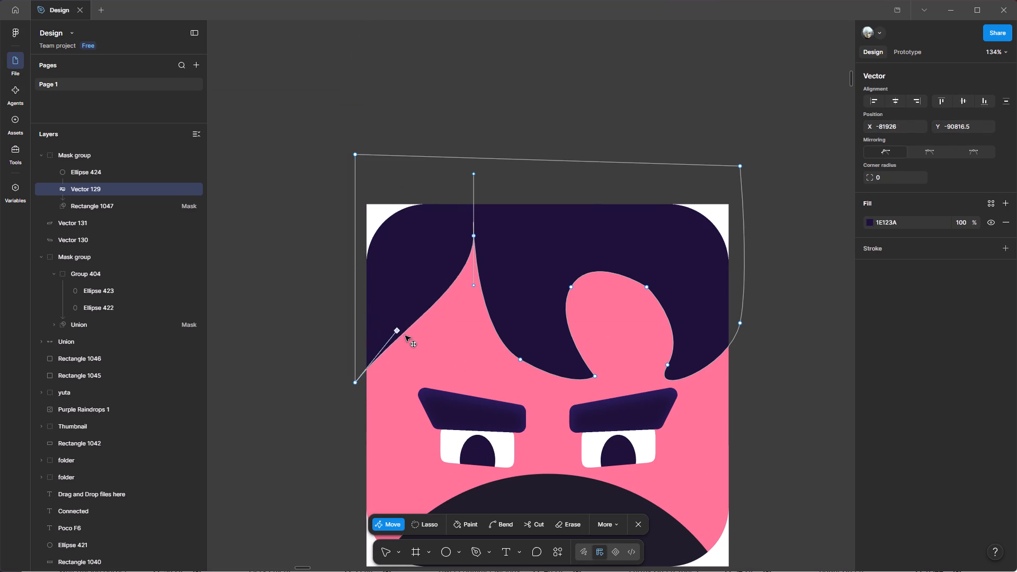
pyautogui.moveTo(405, 336); pyautogui.dragTo(414, 368)
pyautogui.keyDown('ctrl'); pyautogui.scroll(-4, 405, 353); pyautogui.keyUp('ctrl')
pyautogui.click(638, 520)
pyautogui.click(663, 400)
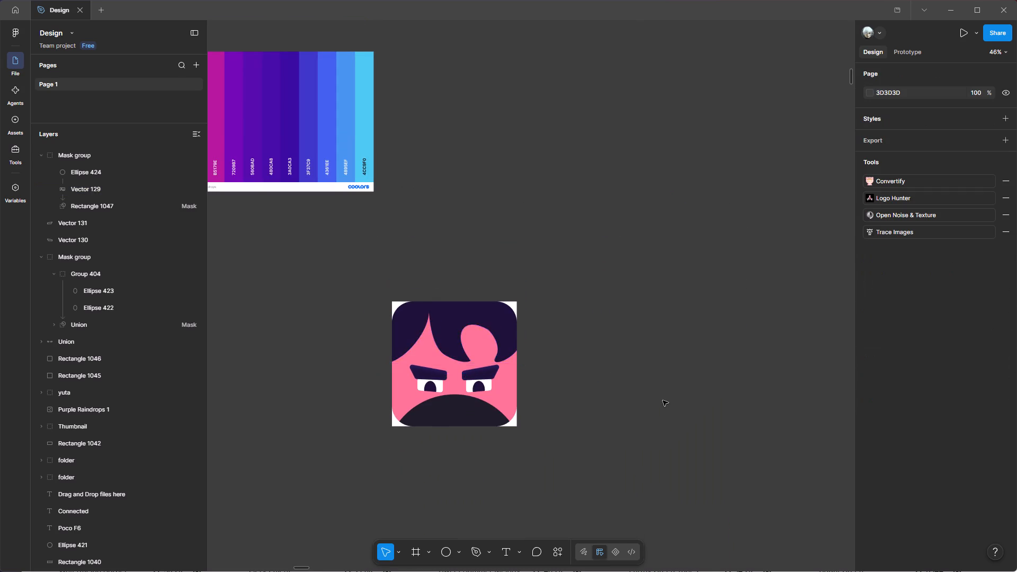
# Examine the reshaped hair within the whole face icon, from far and near.
pyautogui.keyDown('ctrl'); pyautogui.scroll(-2, 663, 400); pyautogui.keyUp('ctrl')
pyautogui.press('space')
pyautogui.press('space')
pyautogui.press('space')
pyautogui.press('space')
pyautogui.press('space')
pyautogui.press('space')
pyautogui.moveTo(689, 382); pyautogui.dragTo(702, 345)
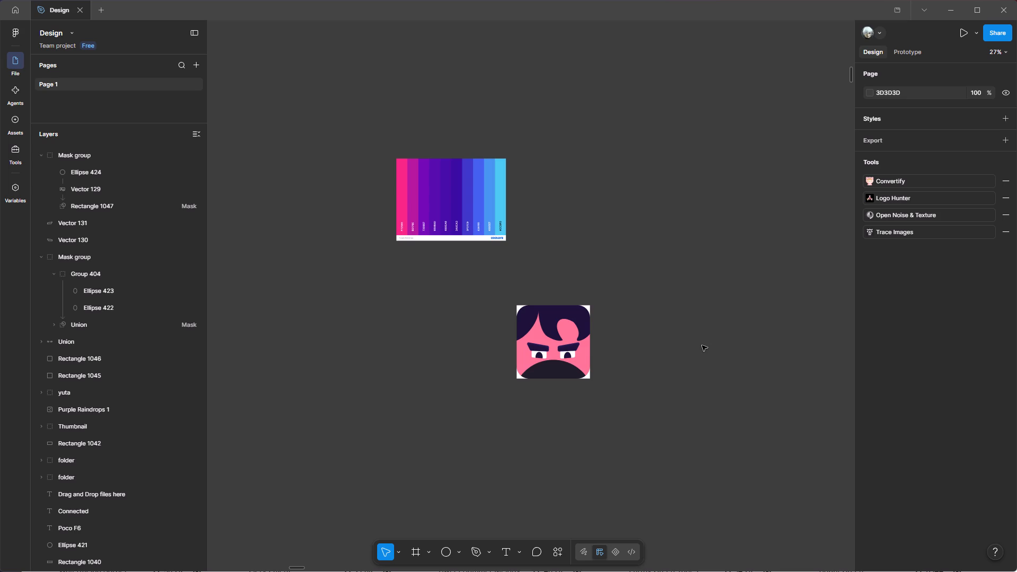
pyautogui.keyDown('ctrl'); pyautogui.scroll(2, 648, 375); pyautogui.keyUp('ctrl')
pyautogui.press('space')
pyautogui.press('space')
pyautogui.moveTo(599, 387); pyautogui.dragTo(641, 392)
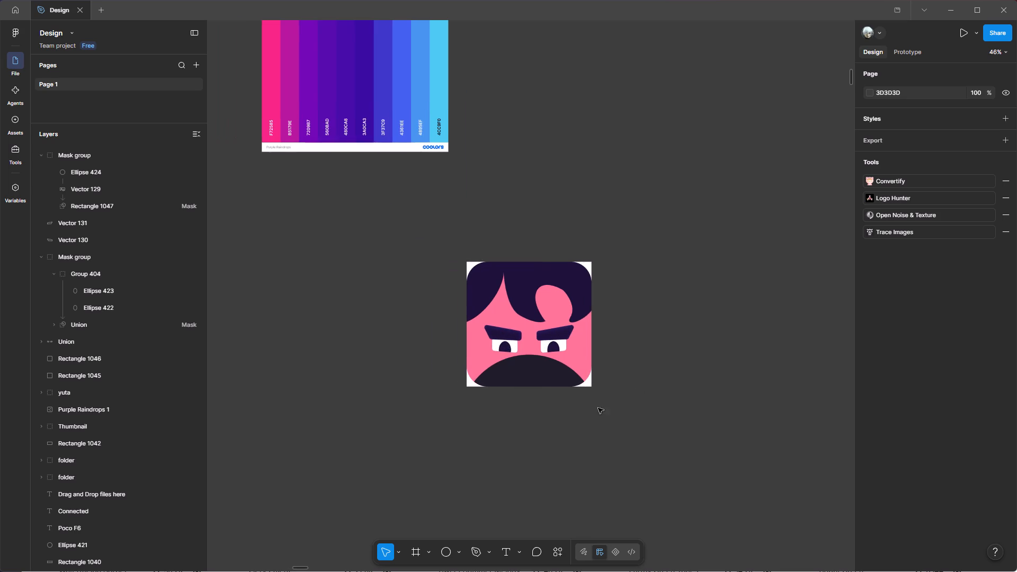
# Draw an open zigzag mouth with three peaks inside the dark lower-face circle using the Pen tool, about 200 by 37.
pyautogui.keyDown('ctrl'); pyautogui.scroll(3, 565, 409); pyautogui.keyUp('ctrl')
pyautogui.press('space')
pyautogui.press('space')
pyautogui.press('space')
pyautogui.press('space')
pyautogui.press('space')
pyautogui.press('space')
pyautogui.moveTo(463, 386); pyautogui.dragTo(470, 470)
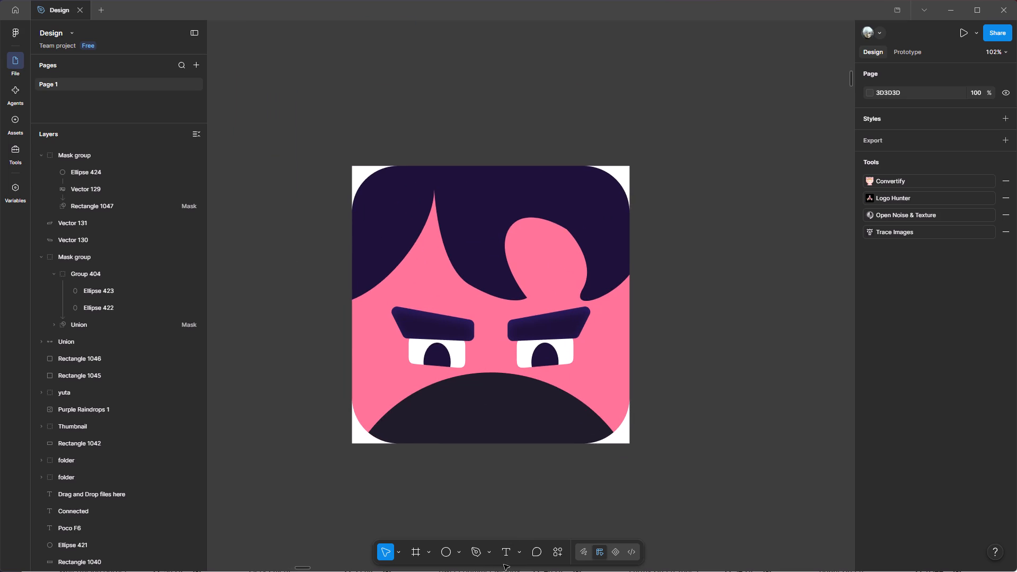
pyautogui.click(489, 543)
pyautogui.click(508, 521)
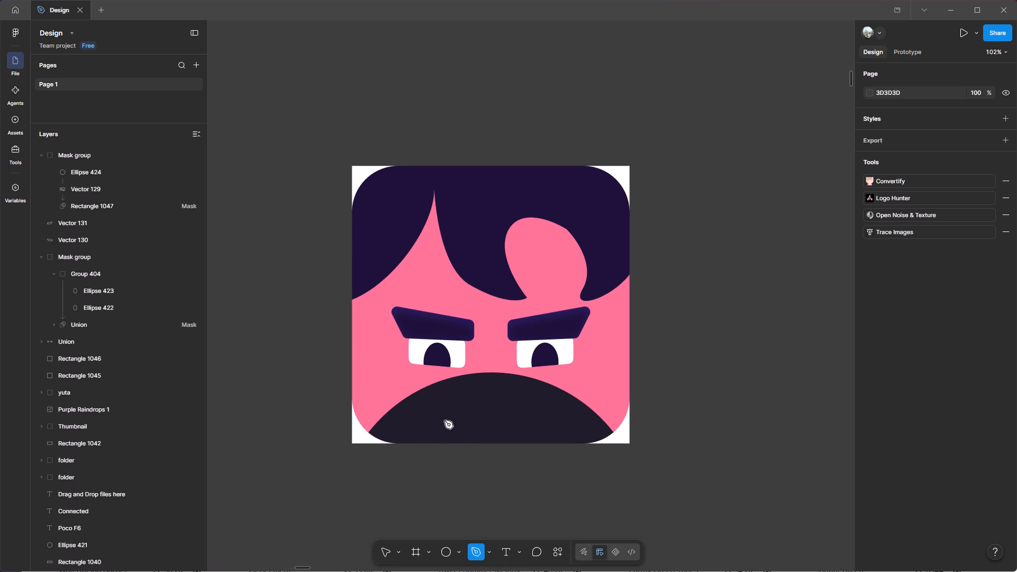
pyautogui.click(444, 421)
pyautogui.click(467, 400)
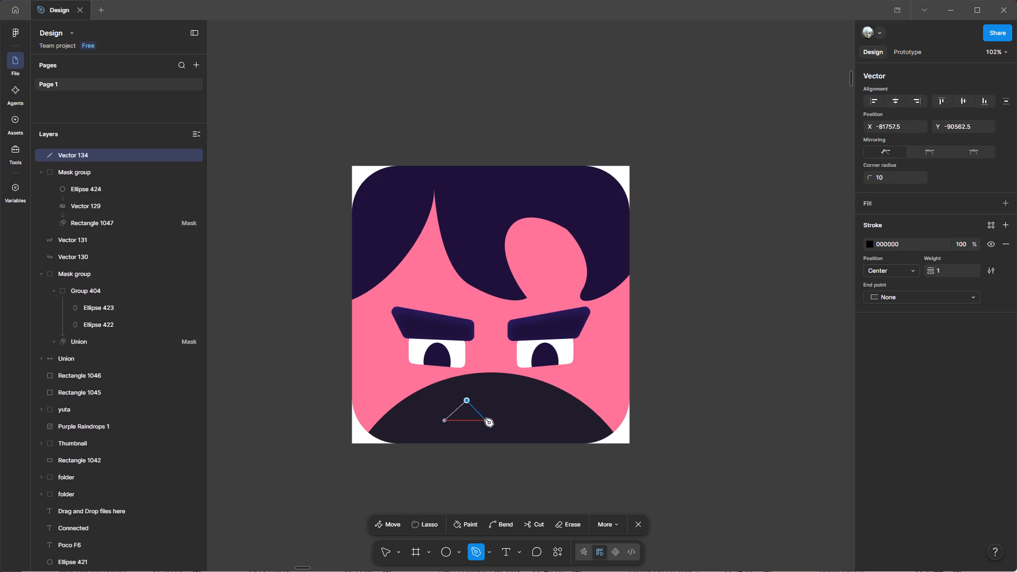
pyautogui.click(484, 418)
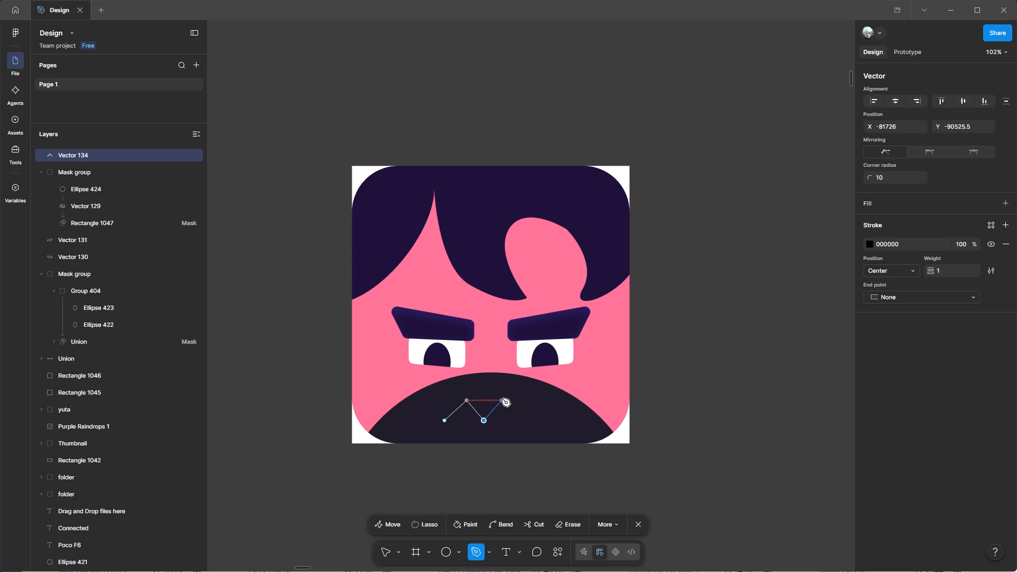
pyautogui.click(502, 398)
pyautogui.click(522, 418)
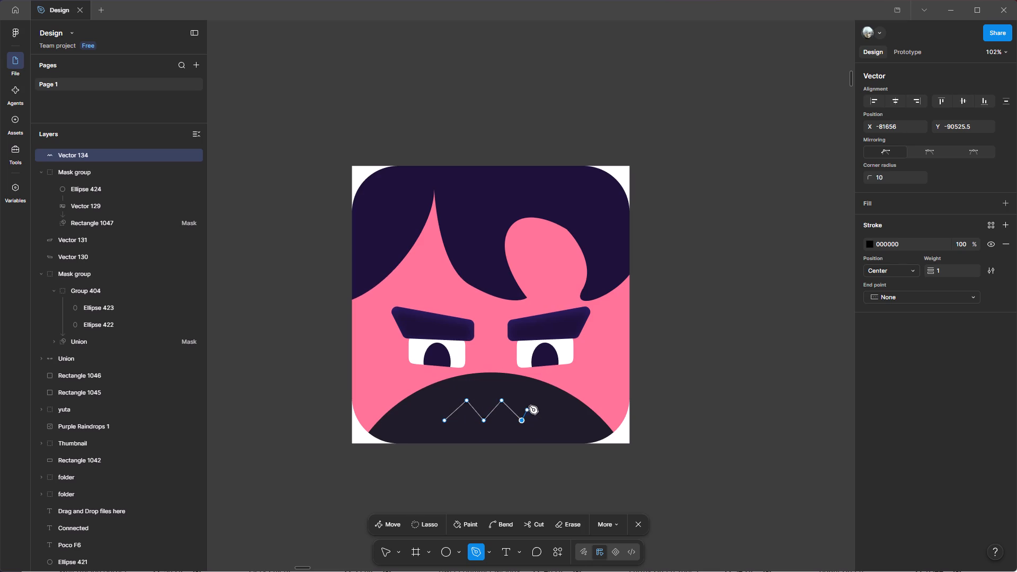
pyautogui.click(536, 399)
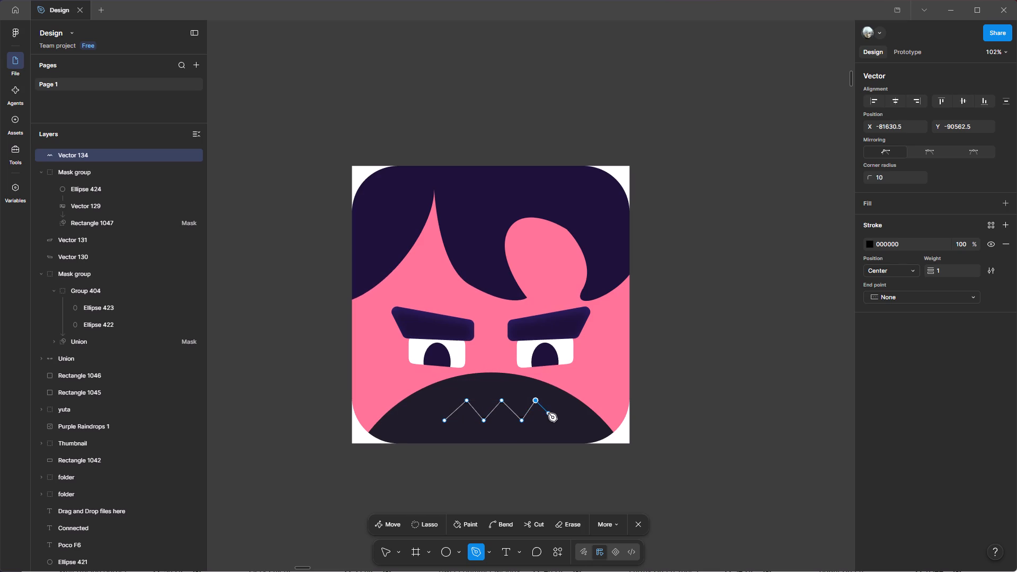
pyautogui.click(552, 419)
pyautogui.click(638, 526)
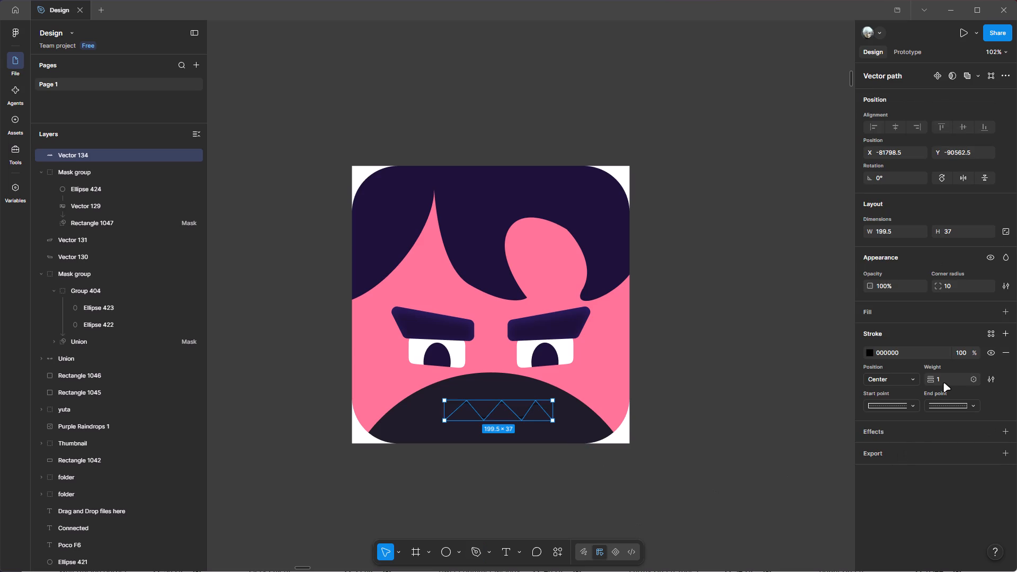
# Set the zigzag mouth's stroke weight to 10 and give its start point a Round cap.
pyautogui.click(943, 382)
pyautogui.press('BackSpace')
pyautogui.write('10')
pyautogui.press('Return')
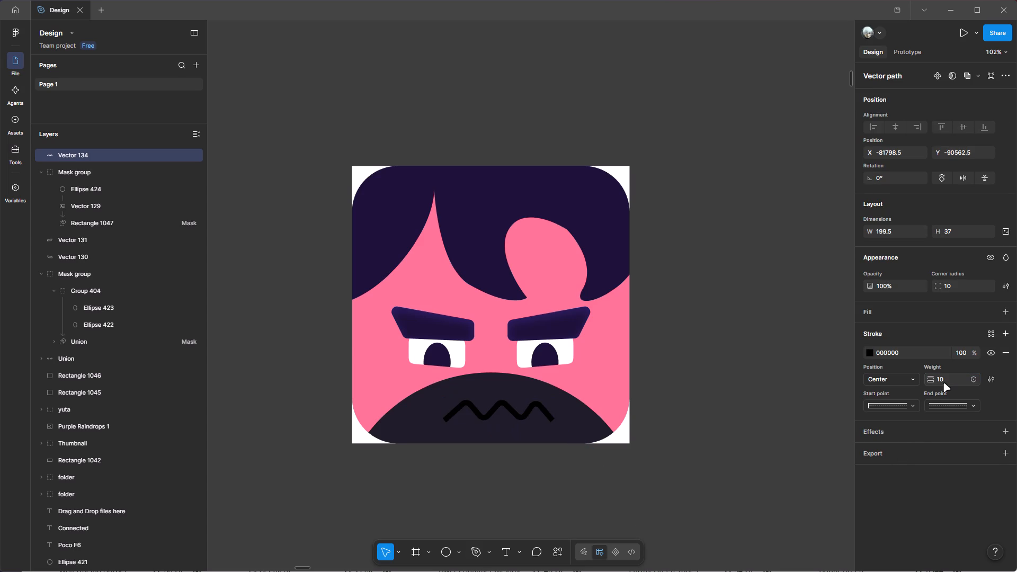
pyautogui.click(908, 412)
pyautogui.click(895, 405)
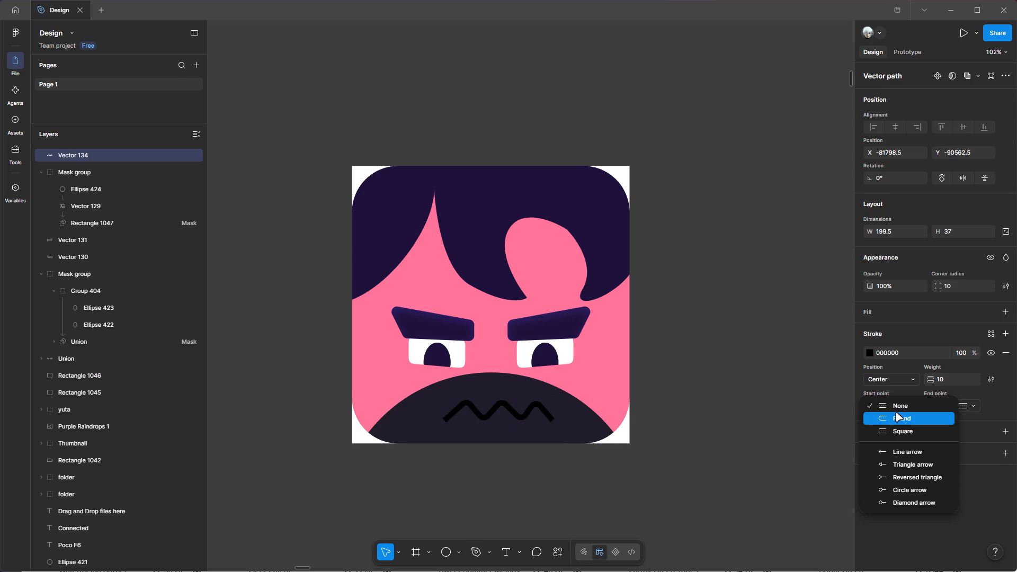
pyautogui.click(896, 412)
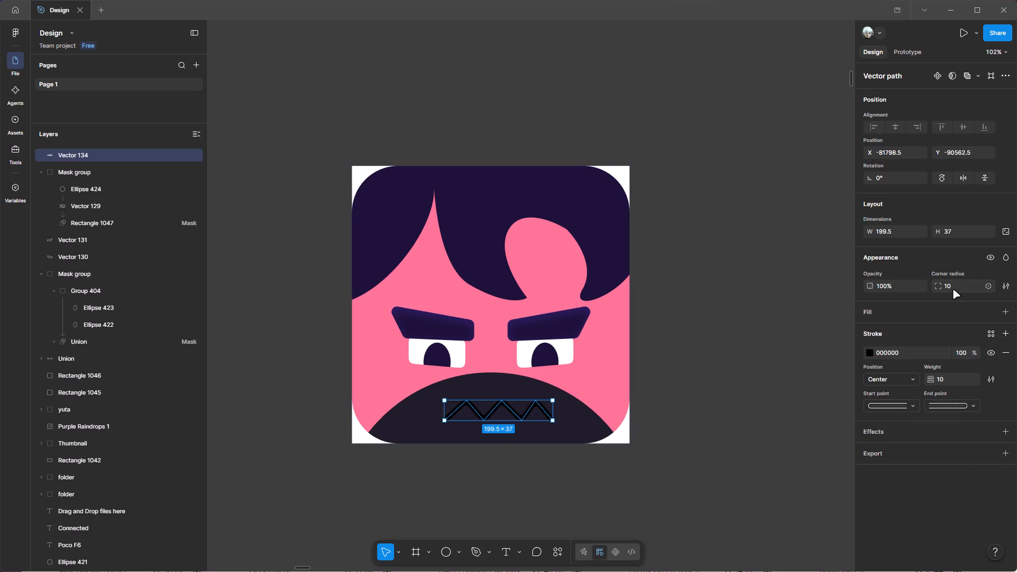
# Shift the zigzag mouth slightly left to centre it in the dark circle, and colour its stroke with the eye's white FFFFFF.
pyautogui.moveTo(508, 409); pyautogui.dragTo(498, 410)
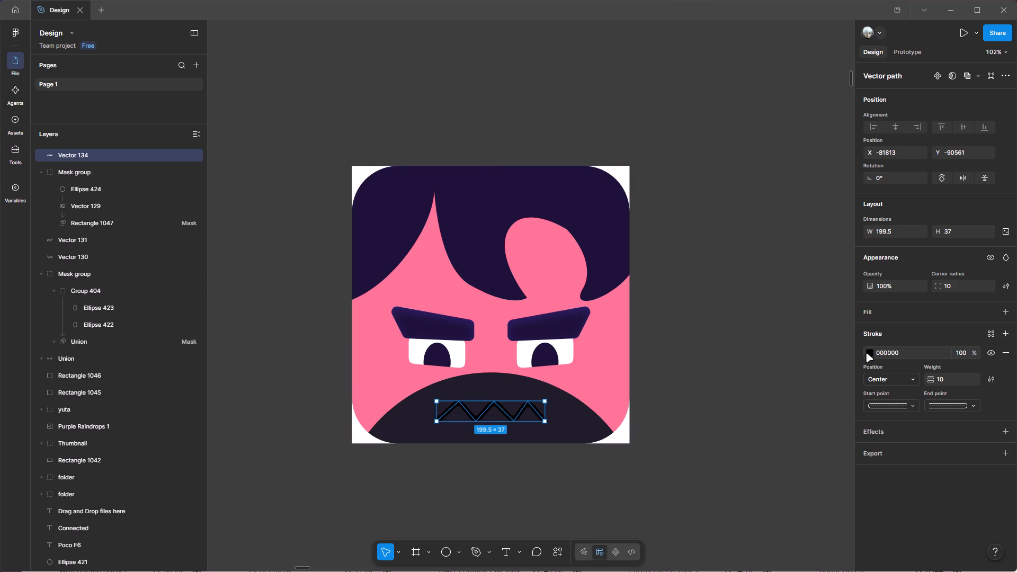
pyautogui.click(866, 353)
pyautogui.click(737, 454)
pyautogui.click(562, 346)
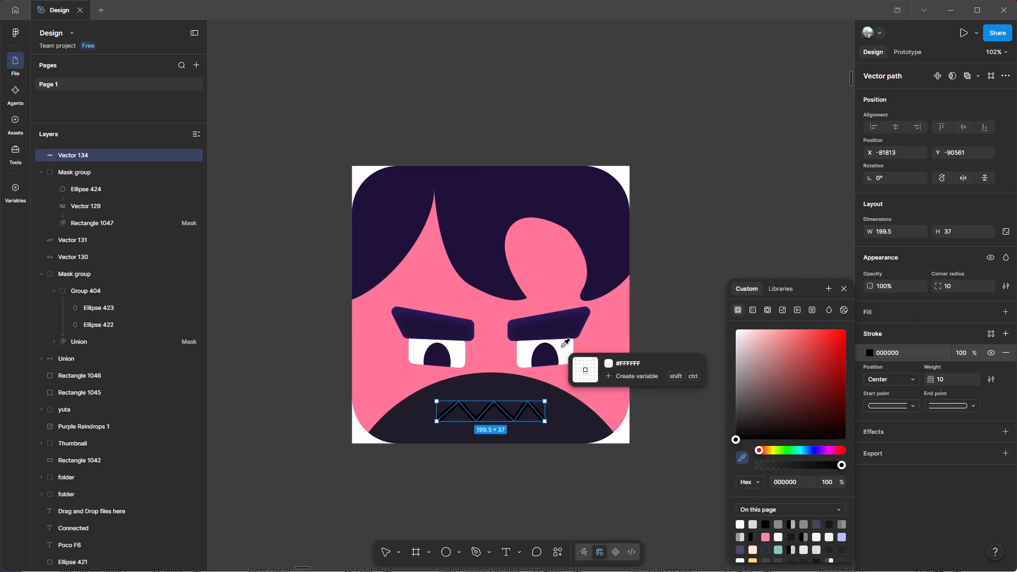
pyautogui.click(681, 356)
# Examine the white zigzag mouth within the whole face icon, from far and near.
pyautogui.keyDown('ctrl'); pyautogui.scroll(-6, 682, 355); pyautogui.keyUp('ctrl')
pyautogui.press('space')
pyautogui.press('space')
pyautogui.moveTo(729, 335); pyautogui.dragTo(701, 352)
pyautogui.scroll(-1, 664, 417)
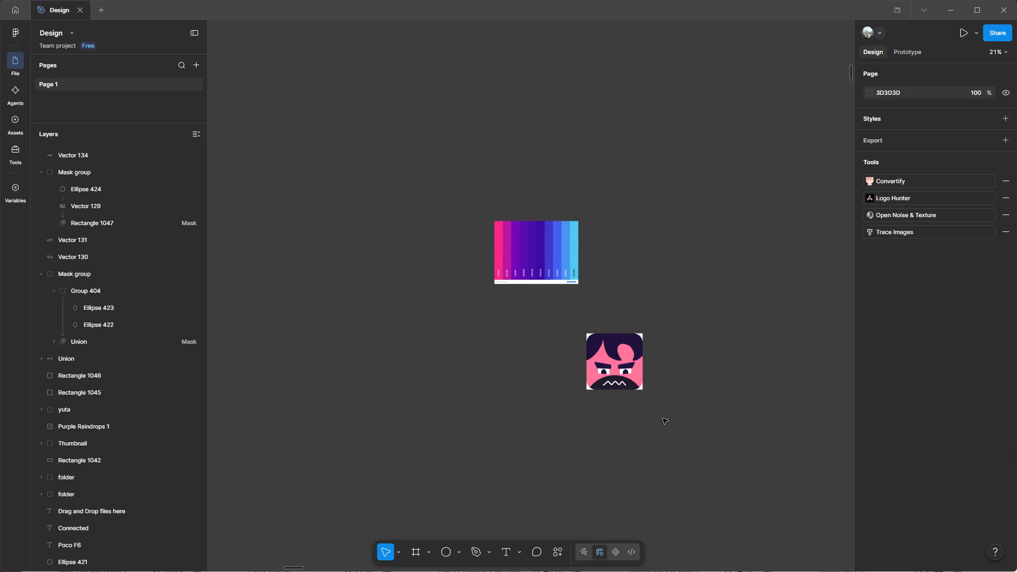
pyautogui.keyDown('ctrl'); pyautogui.scroll(3, 663, 418); pyautogui.keyUp('ctrl')
pyautogui.press('space')
pyautogui.press('space')
pyautogui.press('space')
pyautogui.press('space')
pyautogui.press('space')
pyautogui.press('space')
pyautogui.press('space')
pyautogui.press('space')
pyautogui.press('space')
pyautogui.press('space')
pyautogui.moveTo(667, 309); pyautogui.dragTo(651, 460)
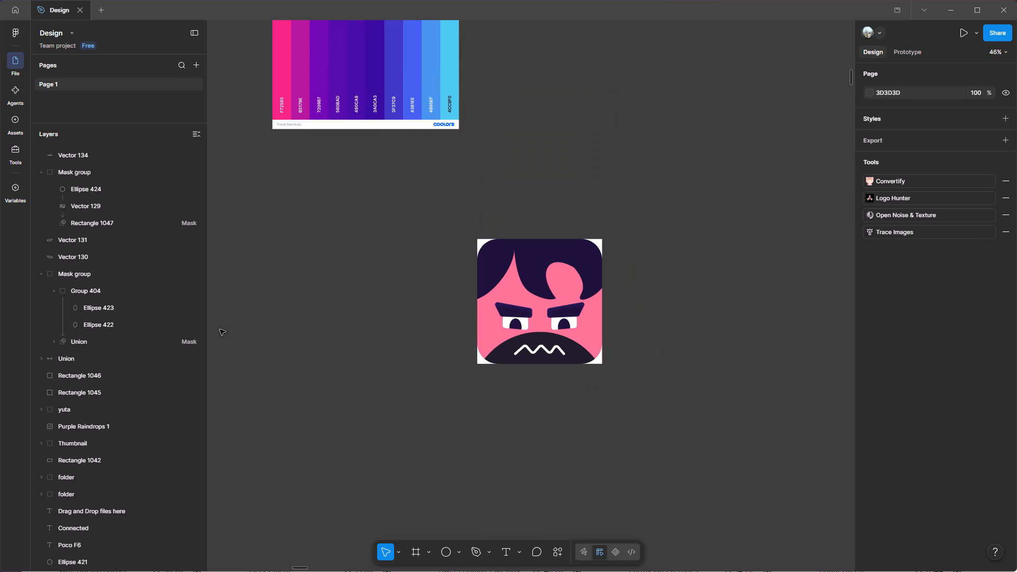
# Add a stroke to Ellipse 424, the dark lower-face circle, with a weight of 10.
pyautogui.click(81, 185)
pyautogui.click(1002, 356)
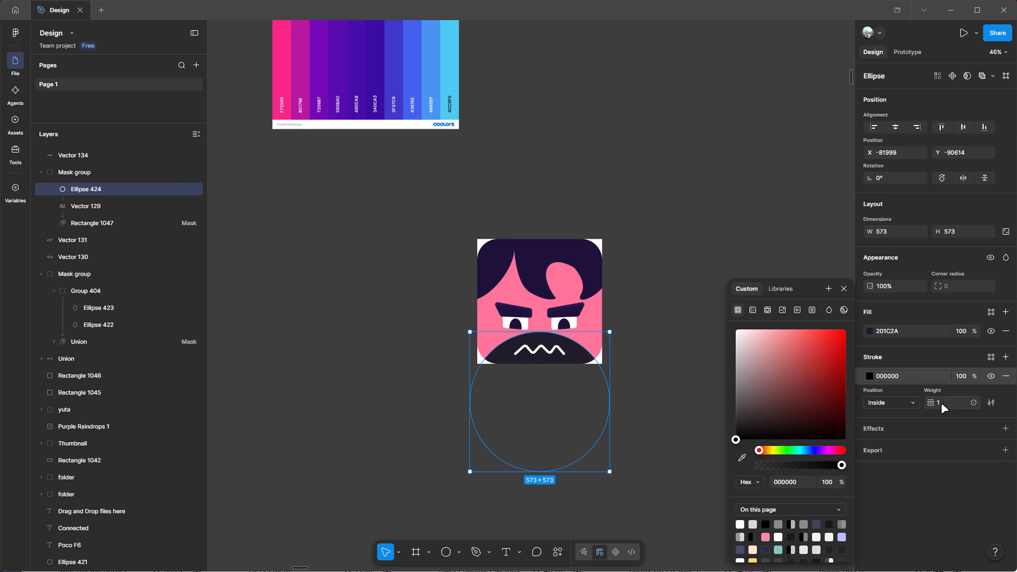
pyautogui.click(941, 404)
pyautogui.press('BackSpace')
pyautogui.write('10')
pyautogui.press('Return')
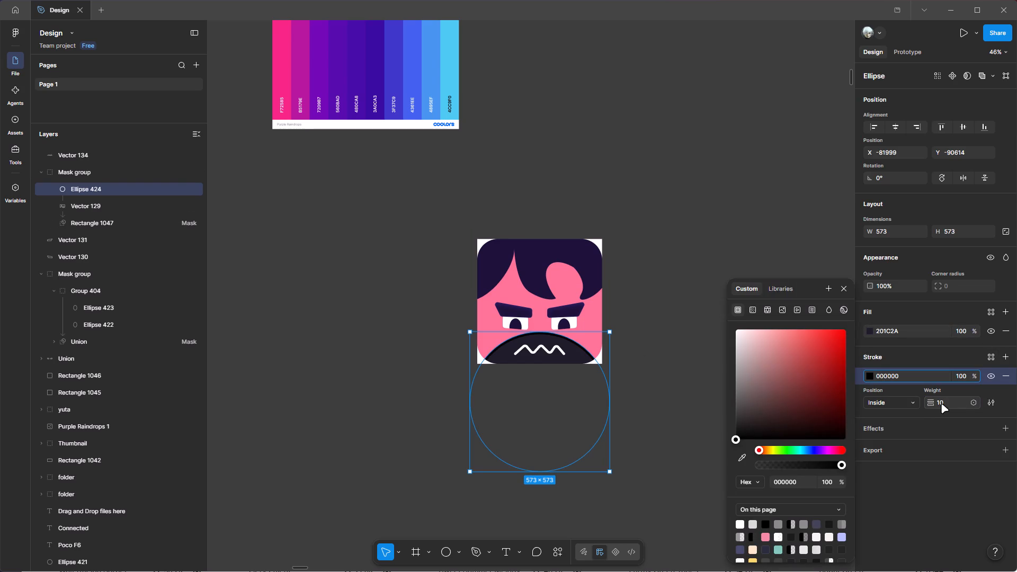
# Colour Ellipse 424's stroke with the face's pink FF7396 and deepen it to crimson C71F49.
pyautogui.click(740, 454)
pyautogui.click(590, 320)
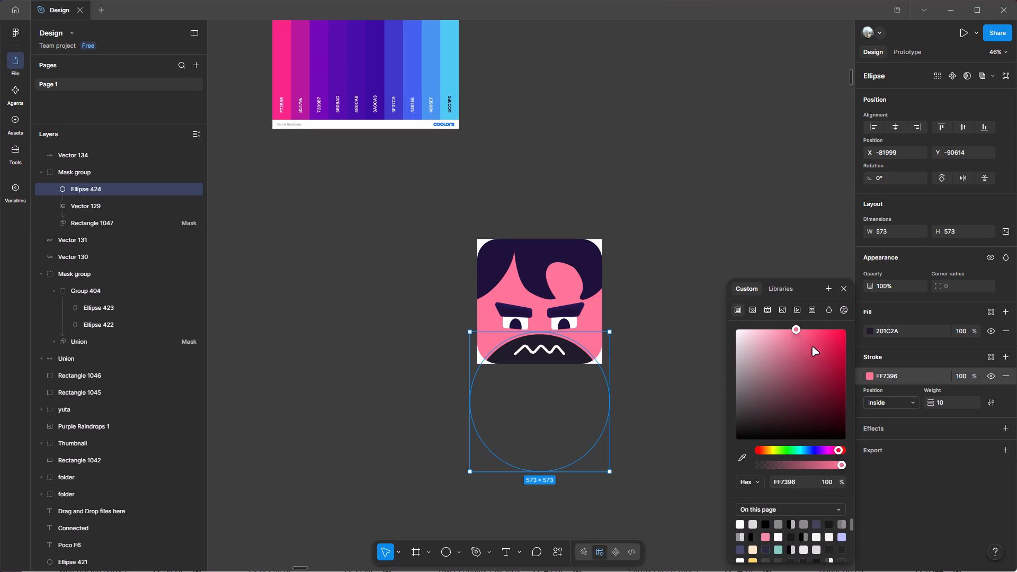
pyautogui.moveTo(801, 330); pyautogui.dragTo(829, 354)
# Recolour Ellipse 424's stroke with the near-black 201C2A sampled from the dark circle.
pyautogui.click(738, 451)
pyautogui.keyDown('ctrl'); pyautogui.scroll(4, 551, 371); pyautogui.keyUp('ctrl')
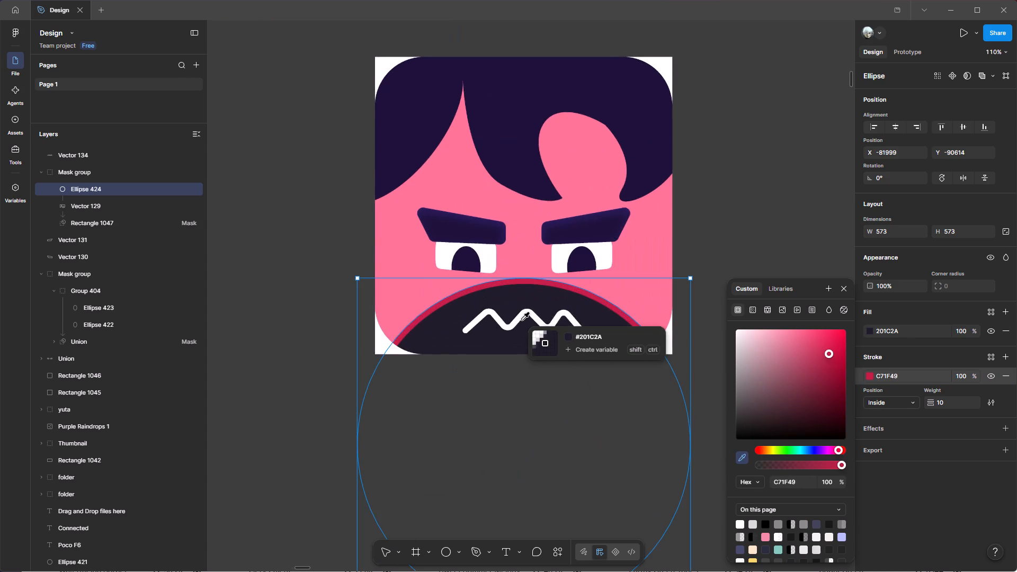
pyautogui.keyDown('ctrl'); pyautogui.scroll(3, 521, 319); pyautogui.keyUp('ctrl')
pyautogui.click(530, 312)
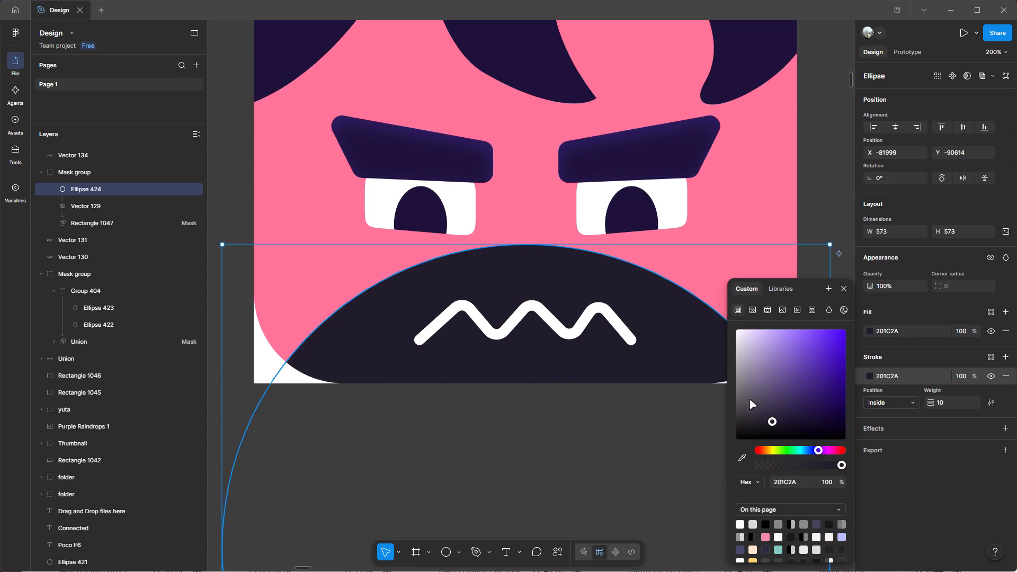
# Lighten Ellipse 424's stroke to white FFFFFF and match it to the white of the eyes.
pyautogui.moveTo(774, 418); pyautogui.dragTo(685, 298)
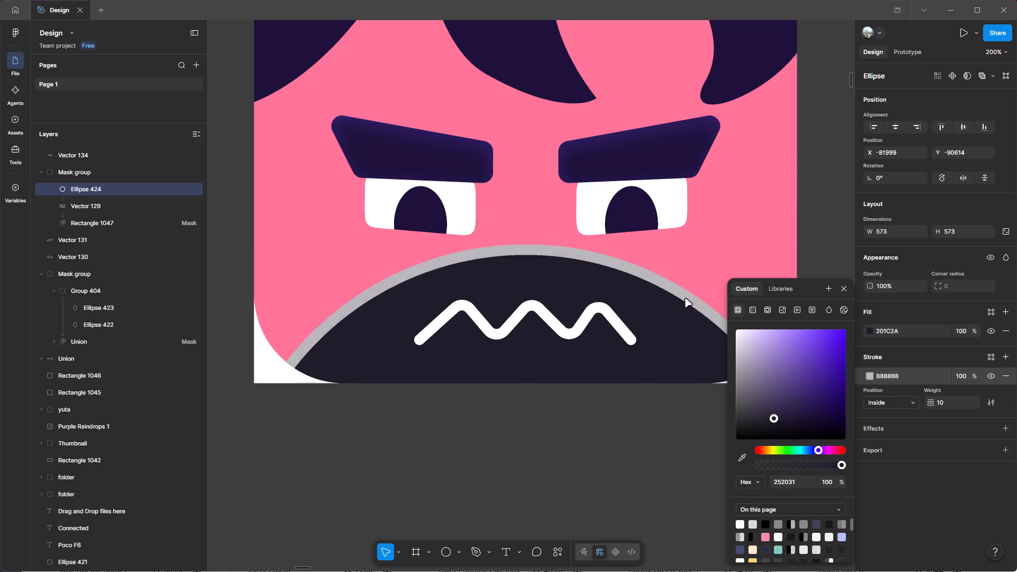
pyautogui.moveTo(685, 298); pyautogui.dragTo(651, 233)
pyautogui.click(739, 453)
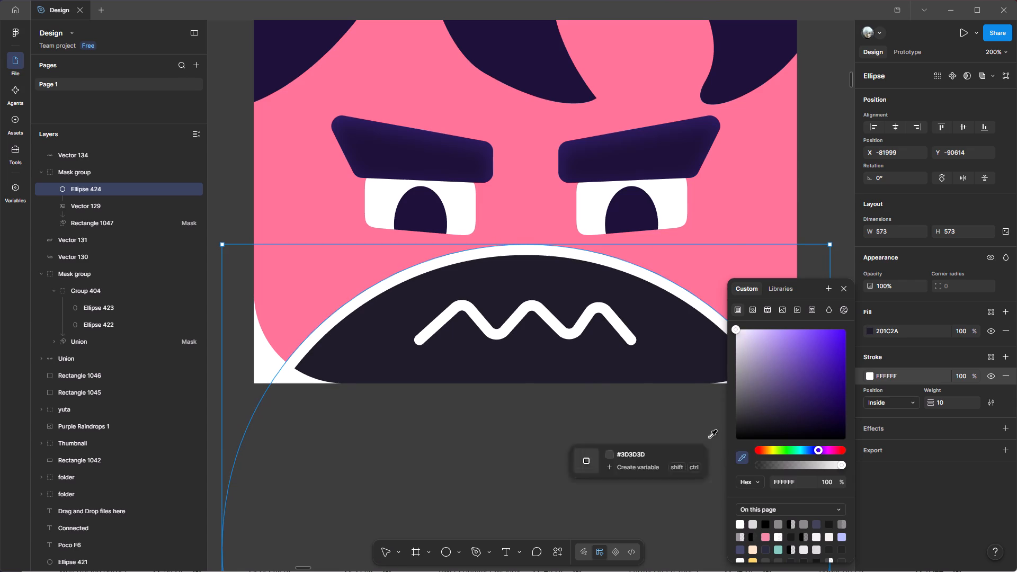
pyautogui.click(590, 210)
pyautogui.click(524, 434)
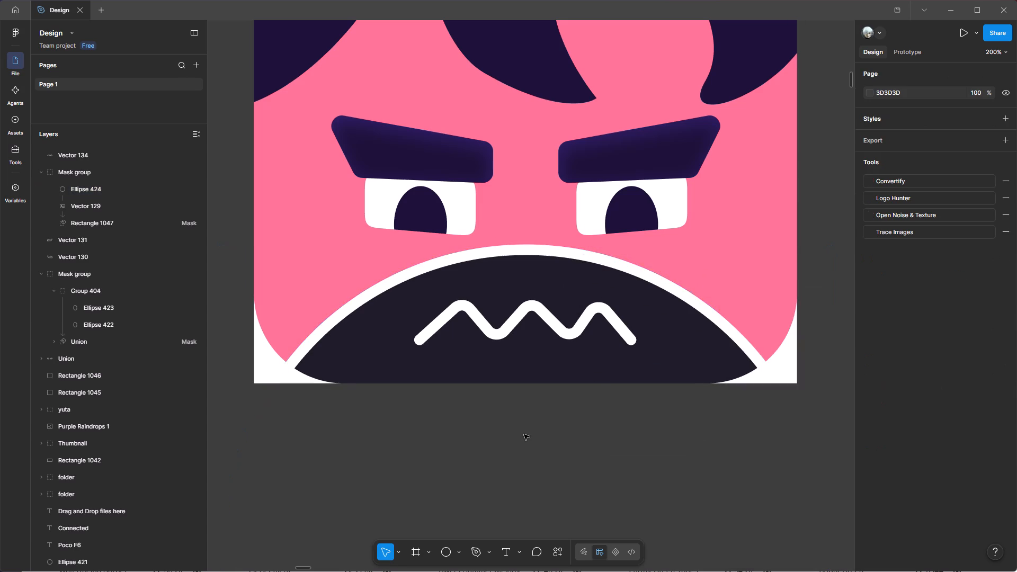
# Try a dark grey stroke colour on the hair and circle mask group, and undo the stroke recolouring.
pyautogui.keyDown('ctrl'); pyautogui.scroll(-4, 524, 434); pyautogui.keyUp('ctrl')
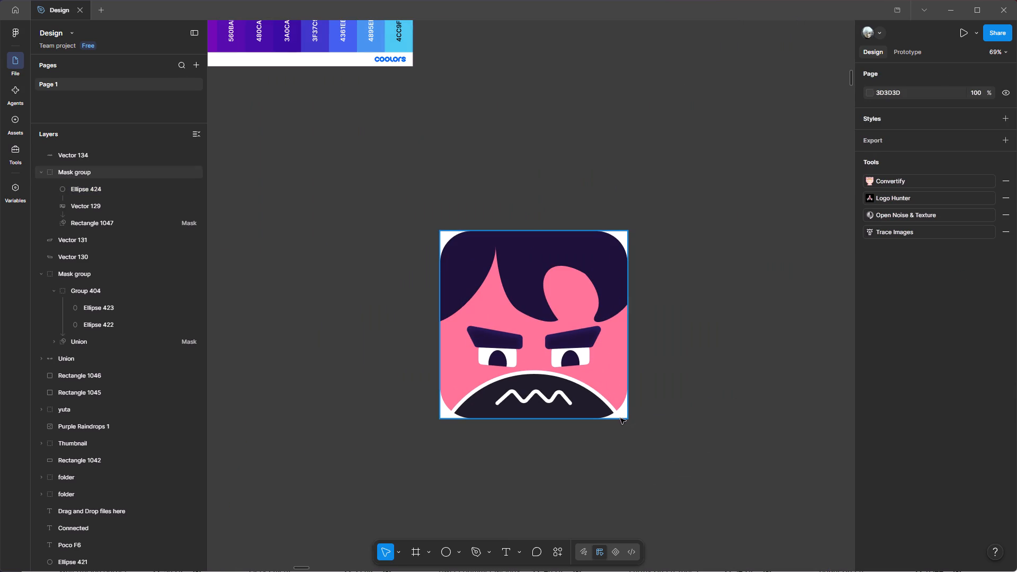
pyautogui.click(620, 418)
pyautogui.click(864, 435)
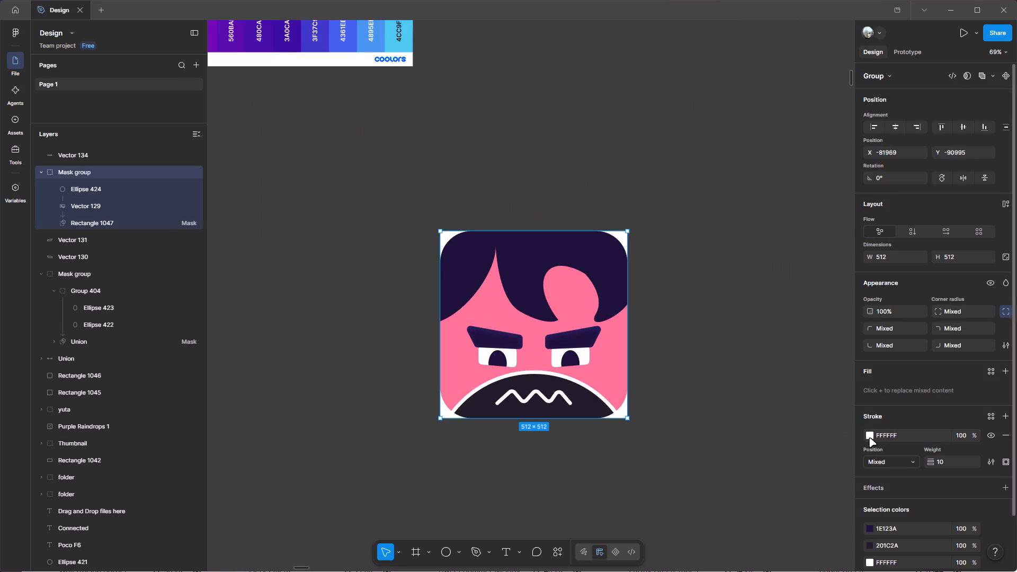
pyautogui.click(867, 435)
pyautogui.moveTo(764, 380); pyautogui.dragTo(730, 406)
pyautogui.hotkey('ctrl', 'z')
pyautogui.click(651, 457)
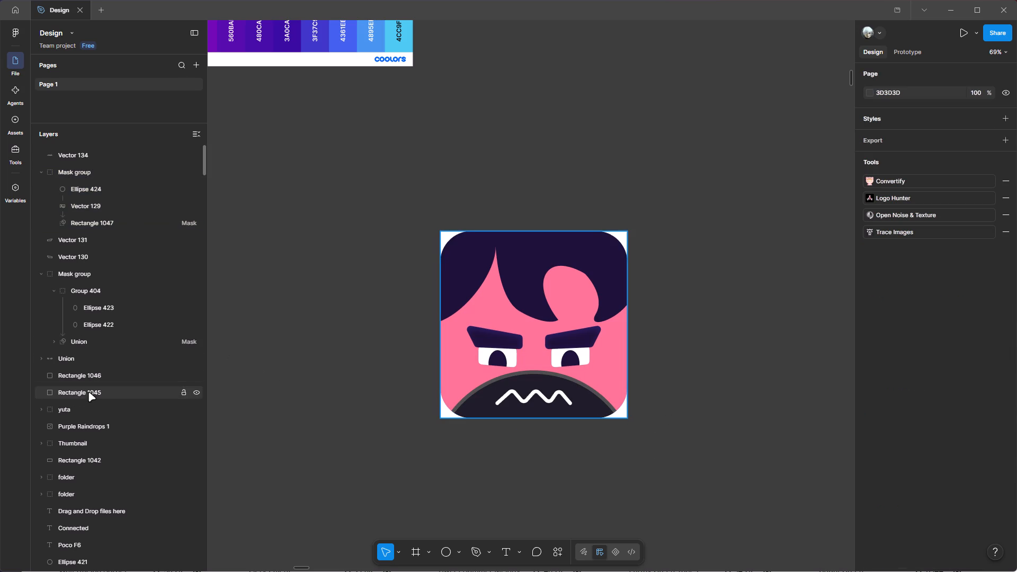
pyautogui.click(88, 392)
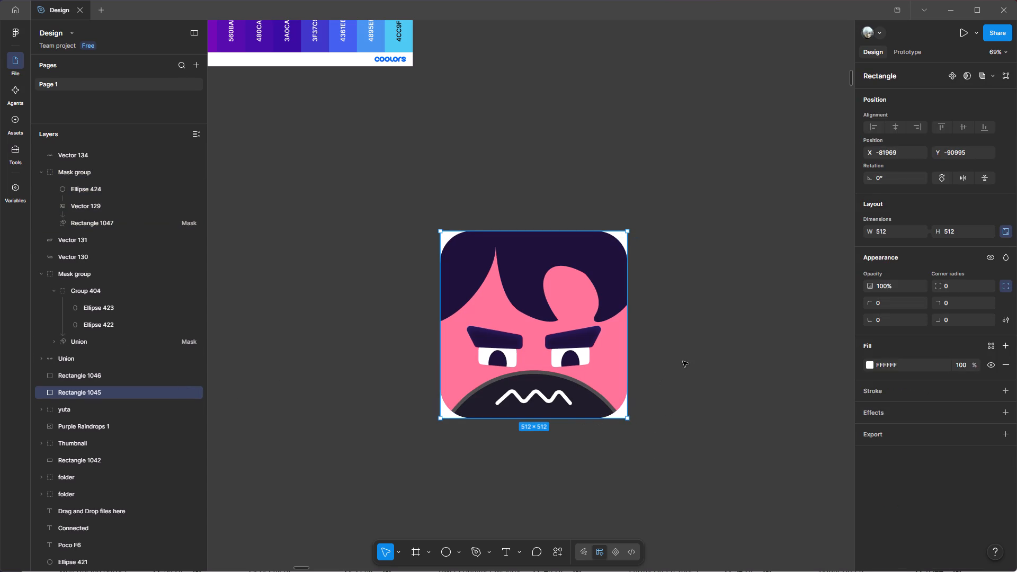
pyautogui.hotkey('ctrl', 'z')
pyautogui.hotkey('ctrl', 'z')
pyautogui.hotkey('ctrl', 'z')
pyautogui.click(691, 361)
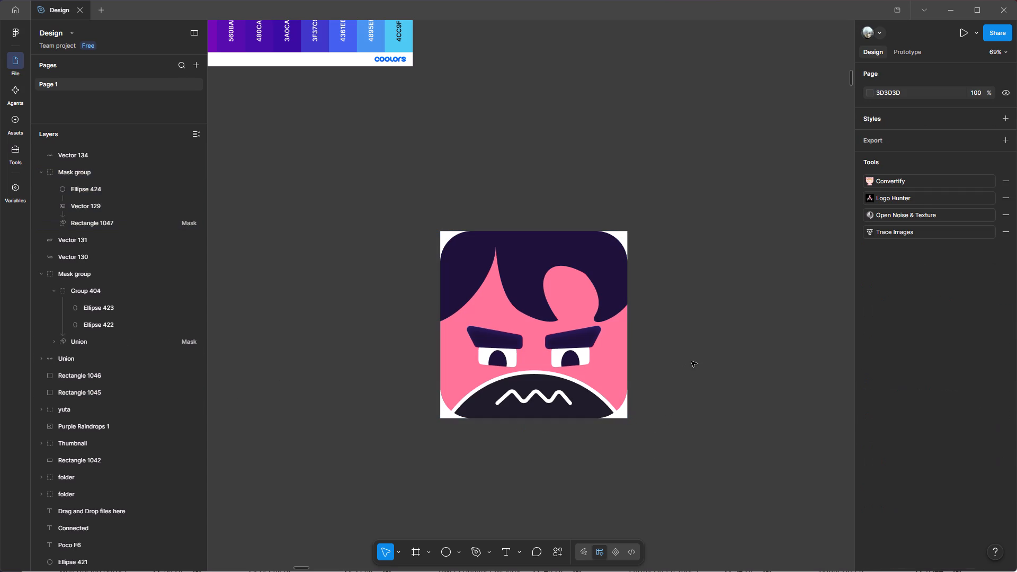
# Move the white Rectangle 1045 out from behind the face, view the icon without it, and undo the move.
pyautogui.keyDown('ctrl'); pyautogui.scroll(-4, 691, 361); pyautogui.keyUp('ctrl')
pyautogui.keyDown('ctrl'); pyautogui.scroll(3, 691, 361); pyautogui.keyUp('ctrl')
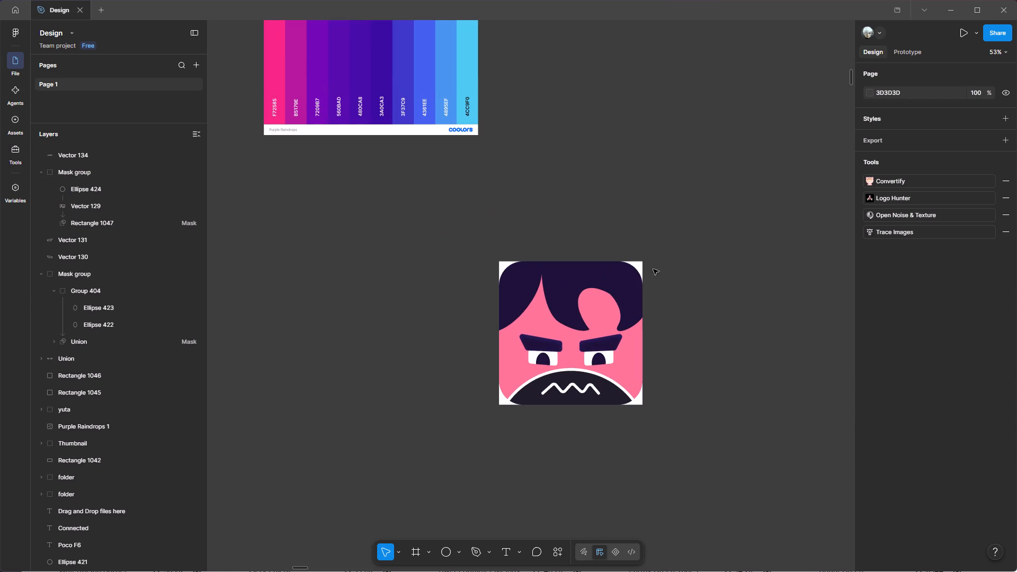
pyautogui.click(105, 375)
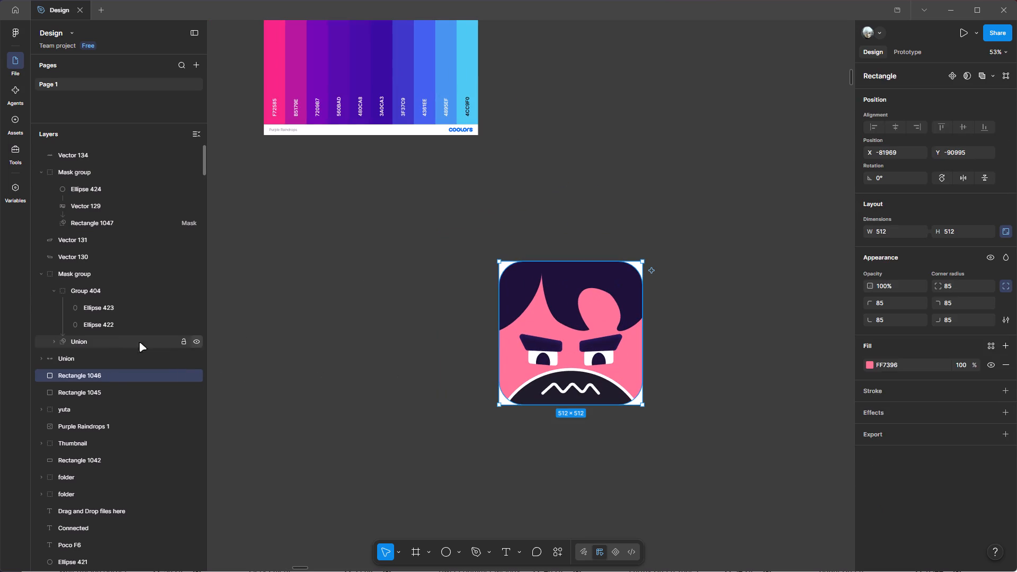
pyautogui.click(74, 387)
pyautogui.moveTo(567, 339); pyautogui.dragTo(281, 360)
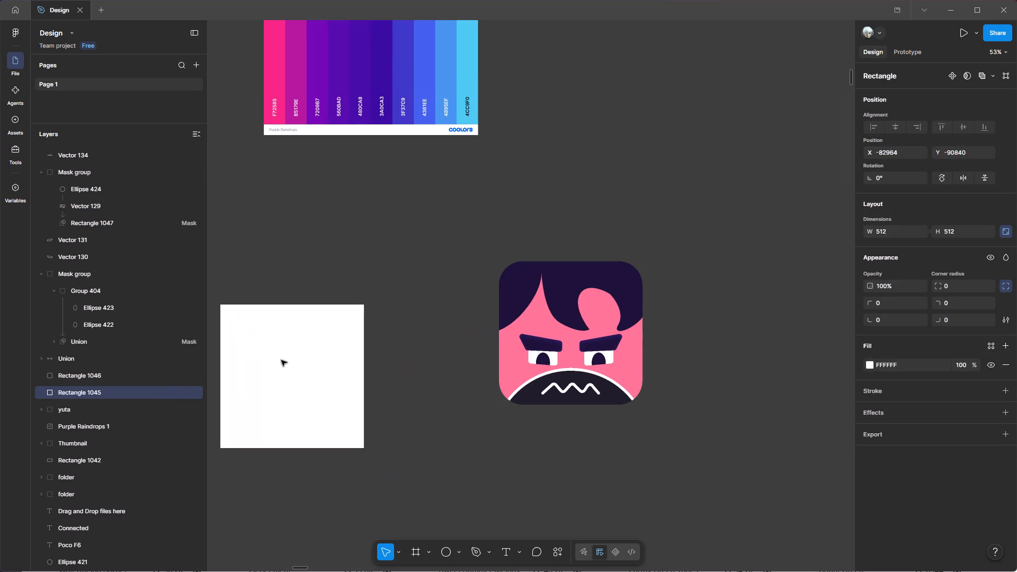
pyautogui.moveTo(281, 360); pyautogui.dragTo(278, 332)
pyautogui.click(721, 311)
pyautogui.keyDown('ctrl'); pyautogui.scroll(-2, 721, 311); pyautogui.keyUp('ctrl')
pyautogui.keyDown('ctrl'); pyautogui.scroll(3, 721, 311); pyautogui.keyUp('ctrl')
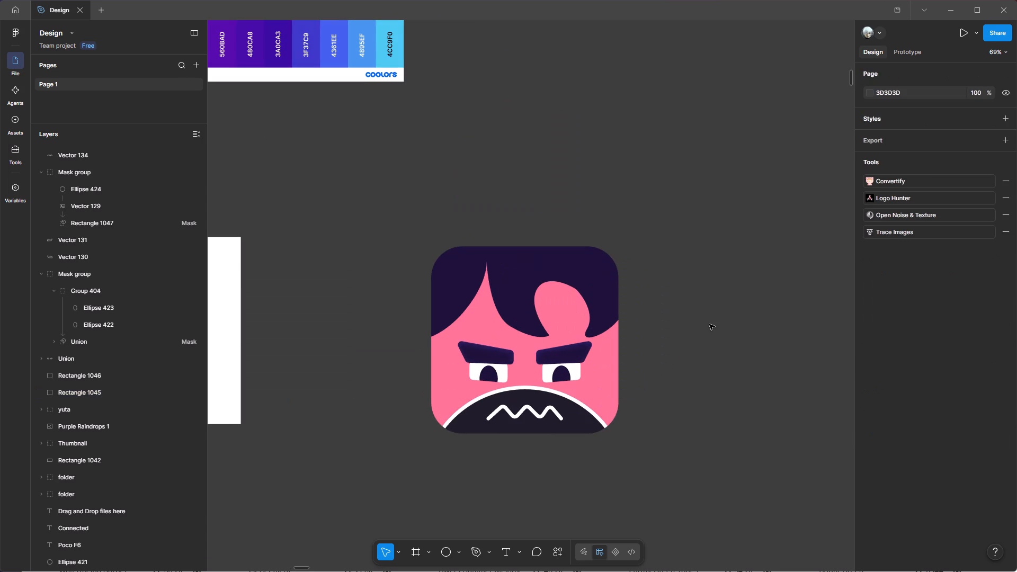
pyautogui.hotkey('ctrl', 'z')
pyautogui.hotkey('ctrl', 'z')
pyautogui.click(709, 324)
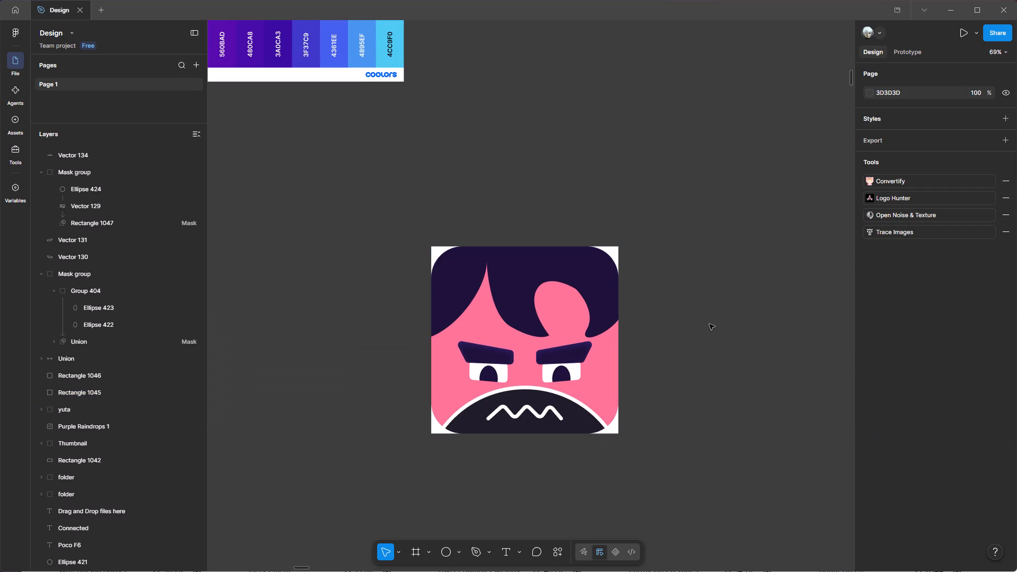
# Set the corner radius of Rectangle 1046, the pink face base, to 100.
pyautogui.click(116, 370)
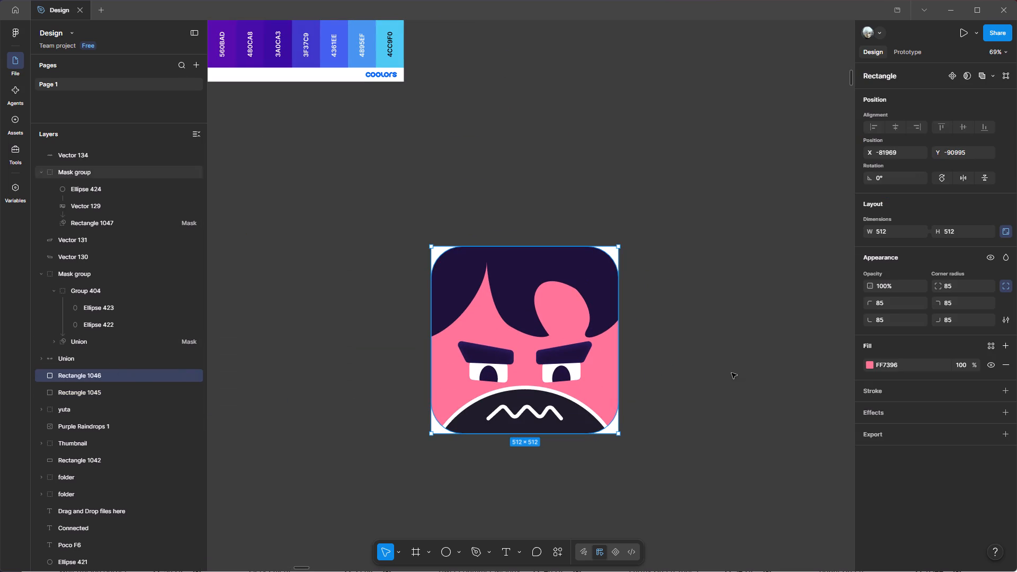
pyautogui.click(956, 286)
pyautogui.press('BackSpace')
pyautogui.write('100')
pyautogui.press('Return')
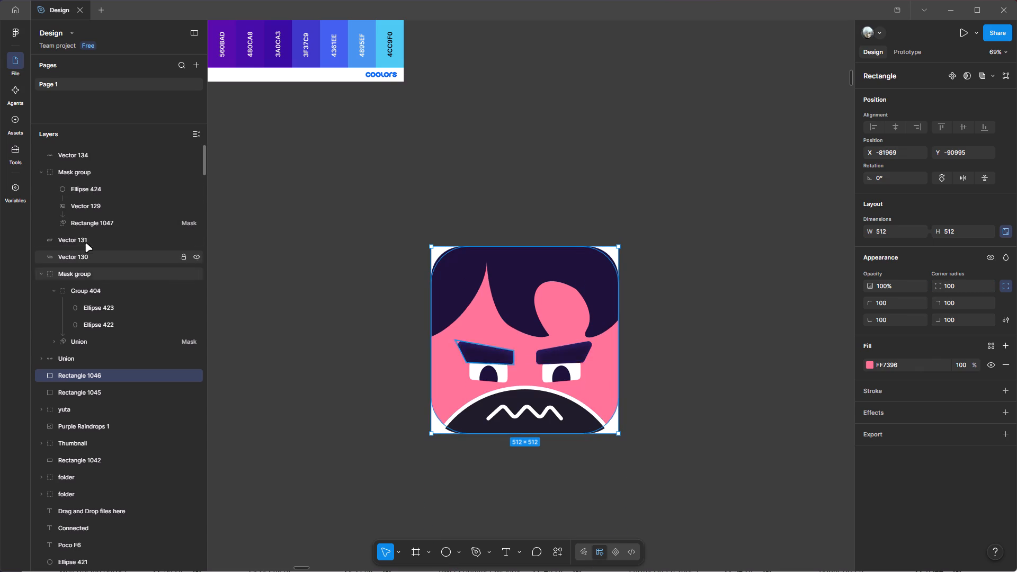
# Set the corner radius of Rectangle 1047, the mask of the hair and circle group, to 100.
pyautogui.click(80, 221)
pyautogui.click(962, 326)
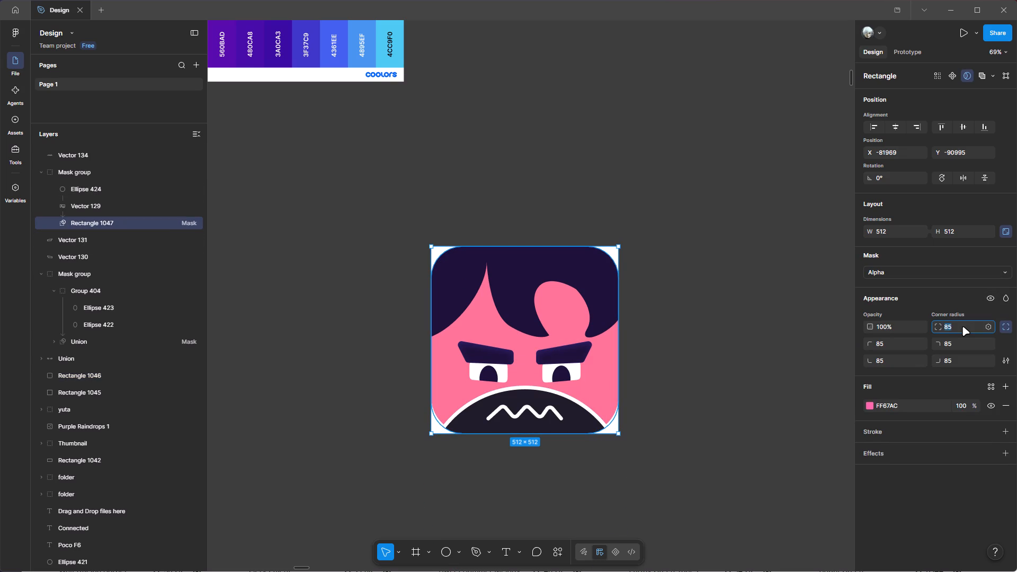
pyautogui.press('BackSpace')
pyautogui.write('100')
pyautogui.press('Return')
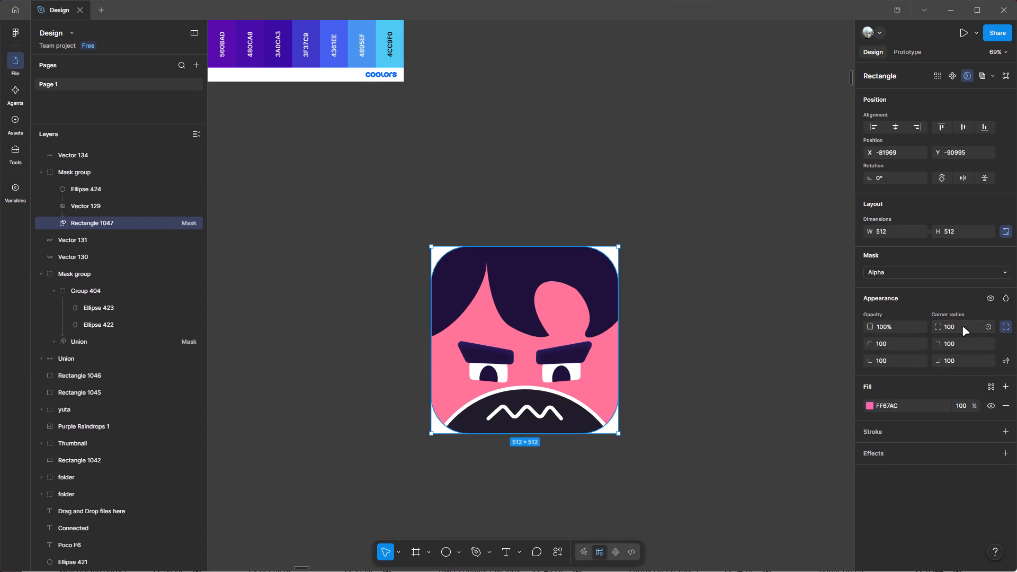
pyautogui.click(673, 330)
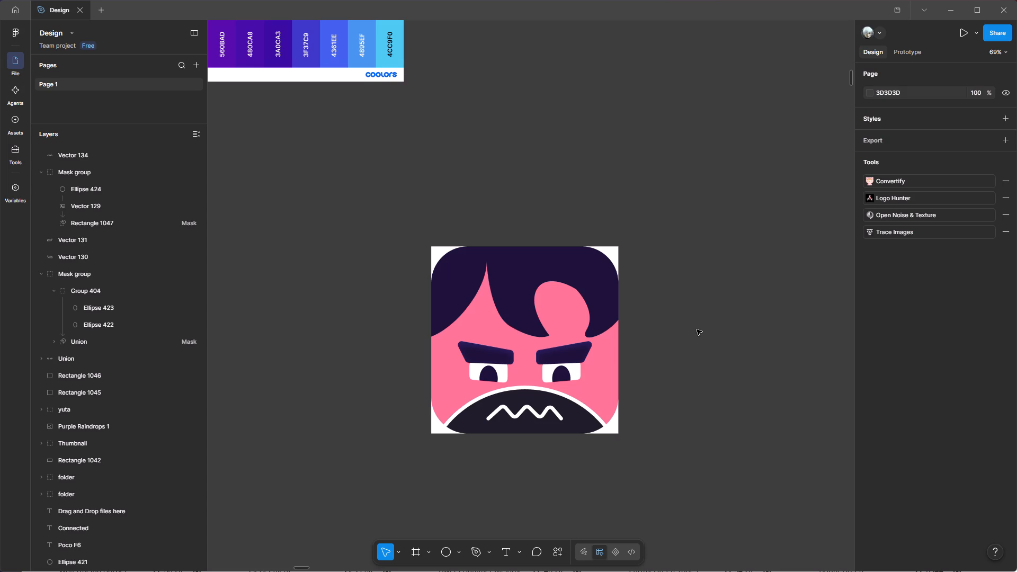
# Move the white Rectangle 1045 out from behind the face icon onto the empty canvas beside it.
pyautogui.keyDown('ctrl'); pyautogui.scroll(2, 651, 411); pyautogui.keyUp('ctrl')
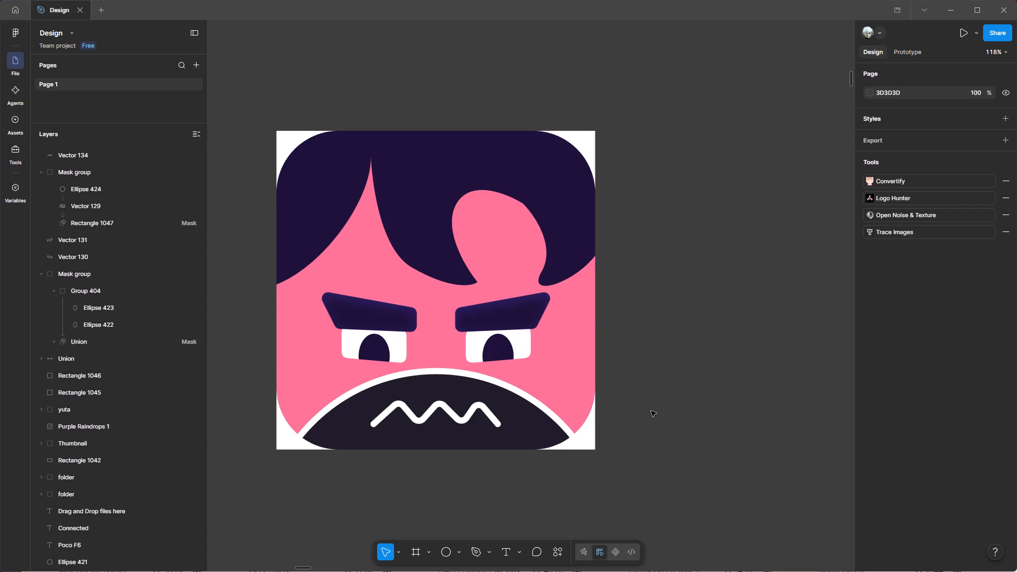
pyautogui.keyDown('ctrl'); pyautogui.scroll(-8, 651, 411); pyautogui.keyUp('ctrl')
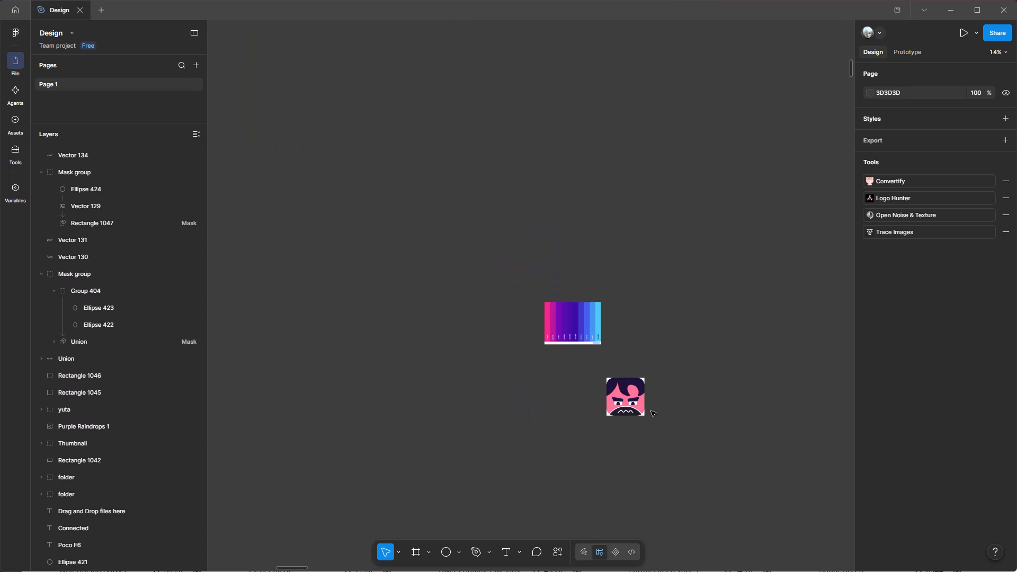
pyautogui.keyDown('ctrl'); pyautogui.scroll(8, 651, 411); pyautogui.keyUp('ctrl')
pyautogui.keyDown('ctrl'); pyautogui.scroll(-1, 651, 411); pyautogui.keyUp('ctrl')
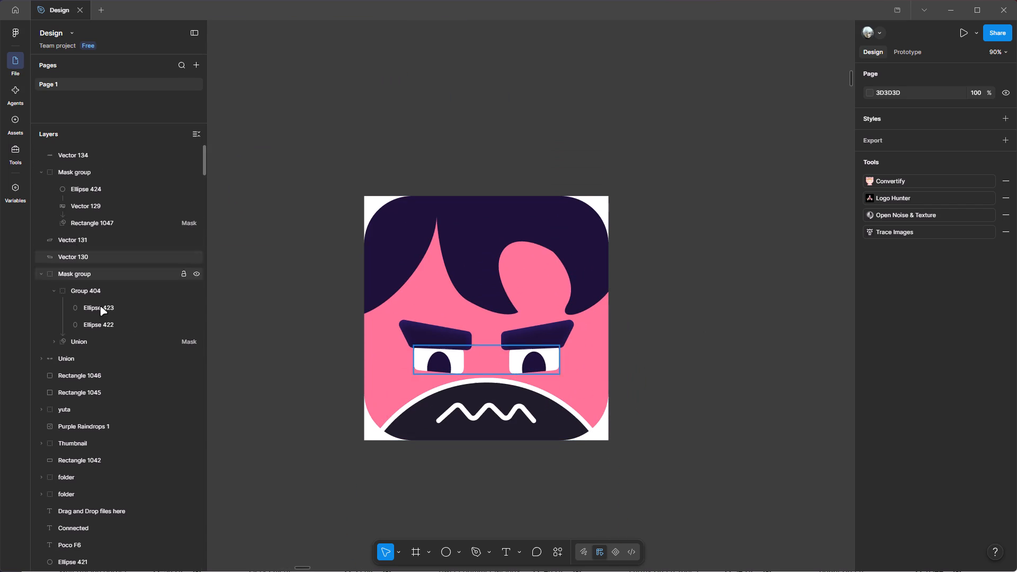
pyautogui.click(68, 386)
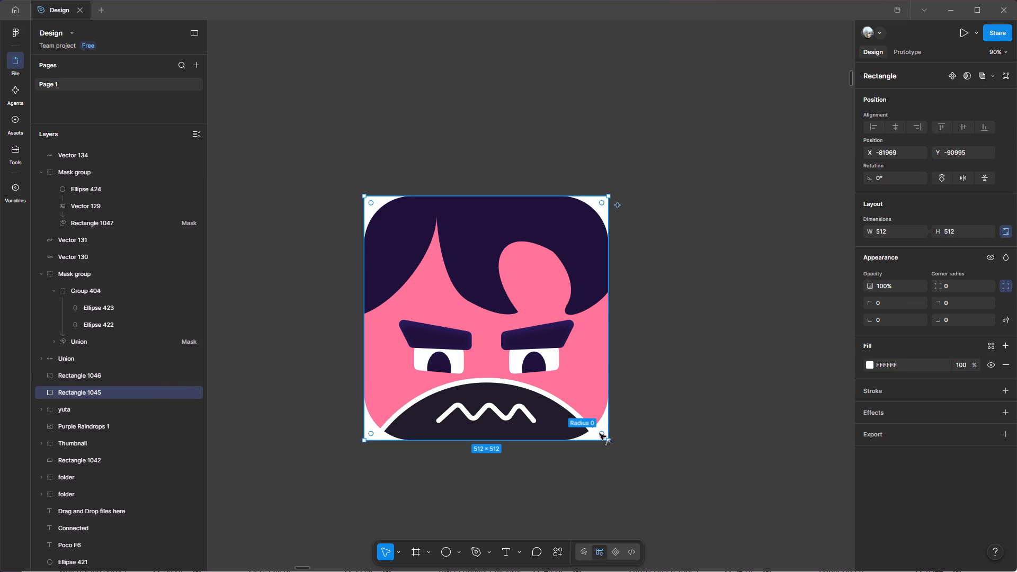
pyautogui.moveTo(610, 423); pyautogui.dragTo(541, 485)
pyautogui.hotkey('ctrl', 'z')
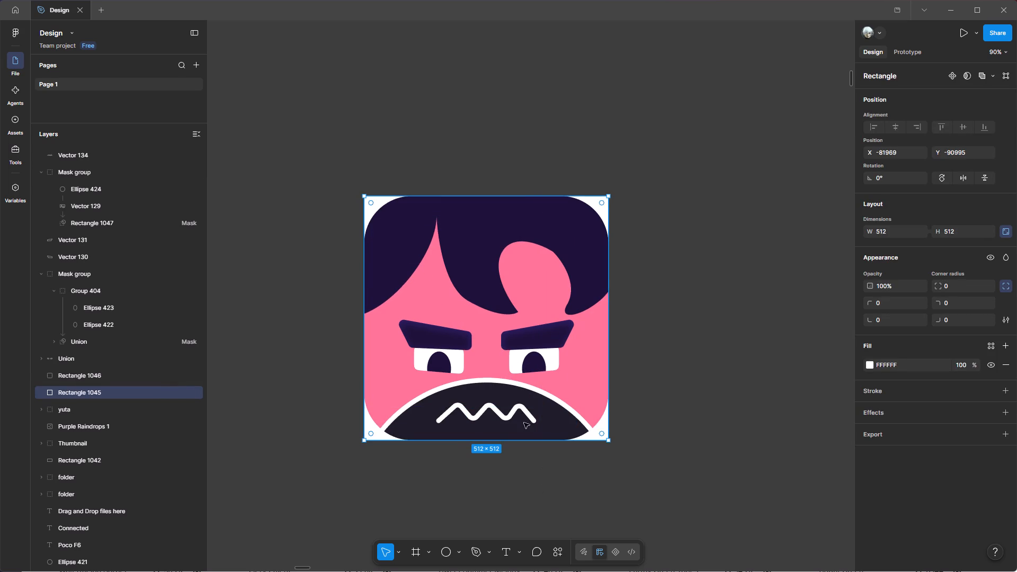
pyautogui.moveTo(596, 209); pyautogui.dragTo(882, 315)
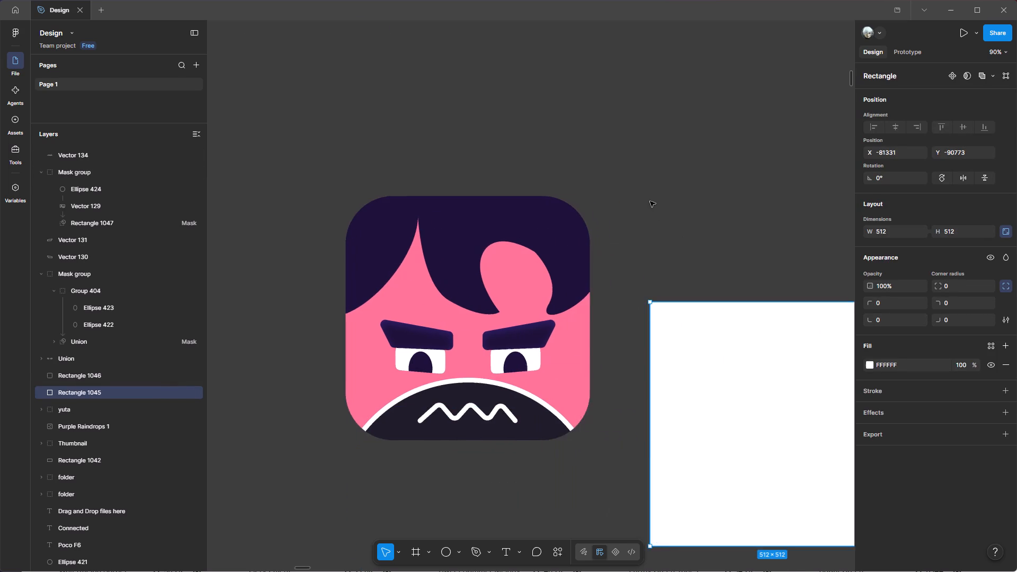
# Examine the face icon against the dark canvas without its white backing, both close up and at small size.
pyautogui.keyDown('ctrl'); pyautogui.scroll(-4, 649, 199); pyautogui.keyUp('ctrl')
pyautogui.click(651, 363)
pyautogui.press('space')
pyautogui.press('space')
pyautogui.press('space')
pyautogui.press('space')
pyautogui.press('space')
pyautogui.press('space')
pyautogui.moveTo(740, 361); pyautogui.dragTo(692, 403)
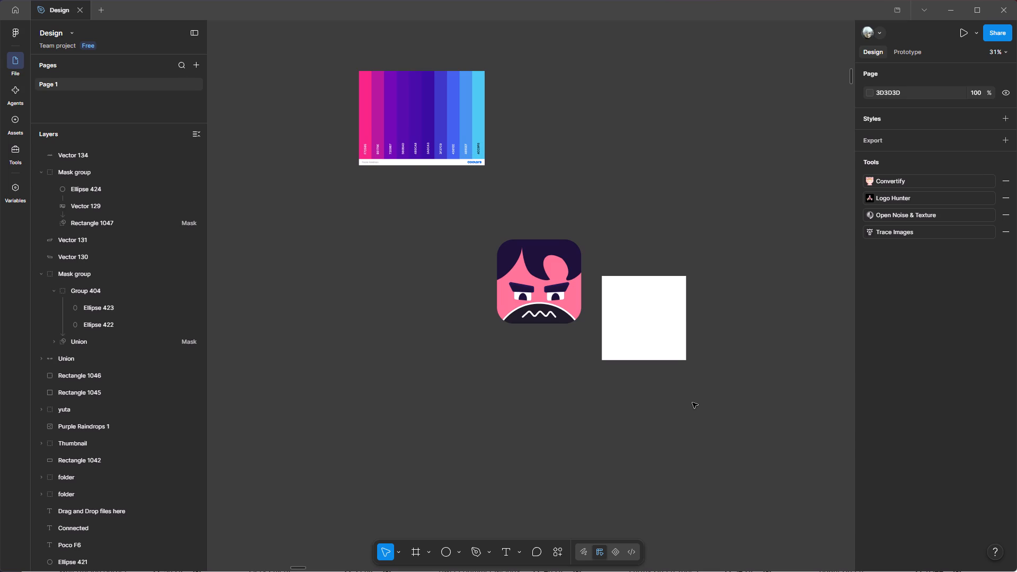
pyautogui.keyDown('ctrl'); pyautogui.scroll(3, 502, 343); pyautogui.keyUp('ctrl')
pyautogui.press('space')
pyautogui.press('space')
pyautogui.press('space')
pyautogui.moveTo(621, 328); pyautogui.dragTo(606, 374)
pyautogui.keyDown('ctrl'); pyautogui.scroll(3, 597, 303); pyautogui.keyUp('ctrl')
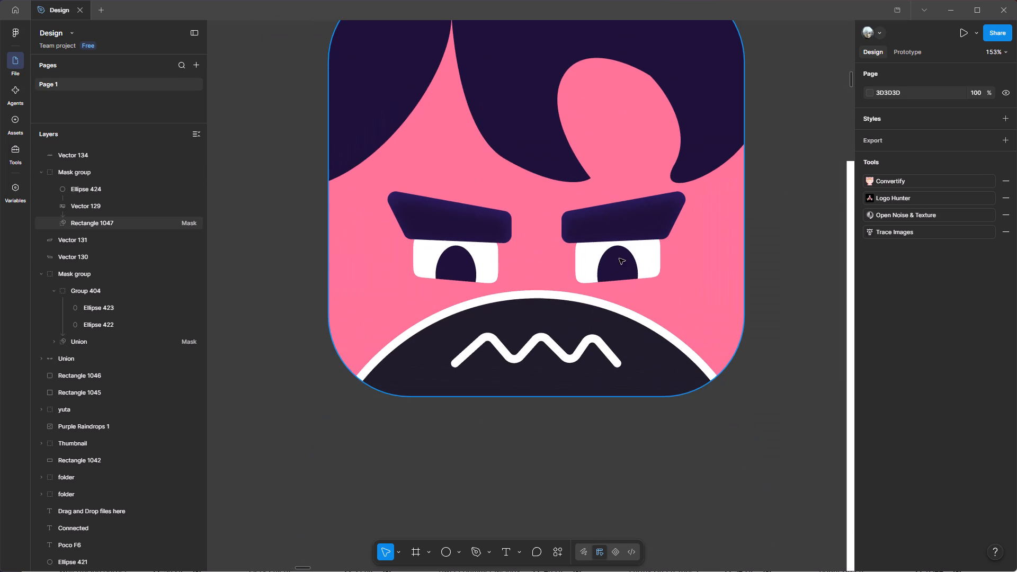
pyautogui.keyDown('ctrl'); pyautogui.scroll(-5, 420, 412); pyautogui.keyUp('ctrl')
pyautogui.press('space')
pyautogui.press('space')
pyautogui.press('space')
pyautogui.press('space')
pyautogui.press('space')
pyautogui.press('space')
pyautogui.press('space')
pyautogui.press('space')
pyautogui.press('space')
pyautogui.press('space')
pyautogui.press('space')
pyautogui.press('space')
pyautogui.press('space')
pyautogui.press('space')
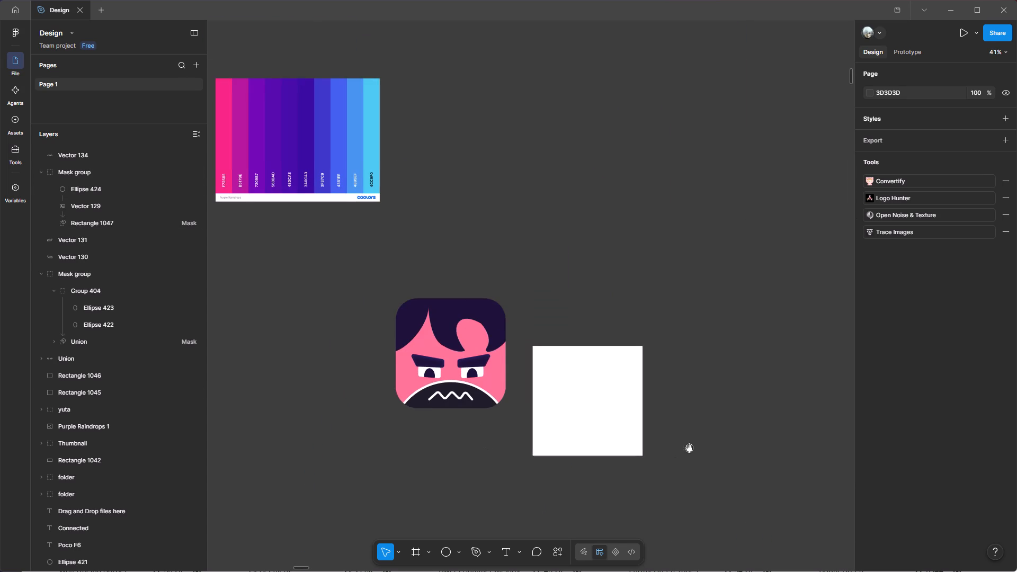
pyautogui.moveTo(694, 445); pyautogui.dragTo(743, 405)
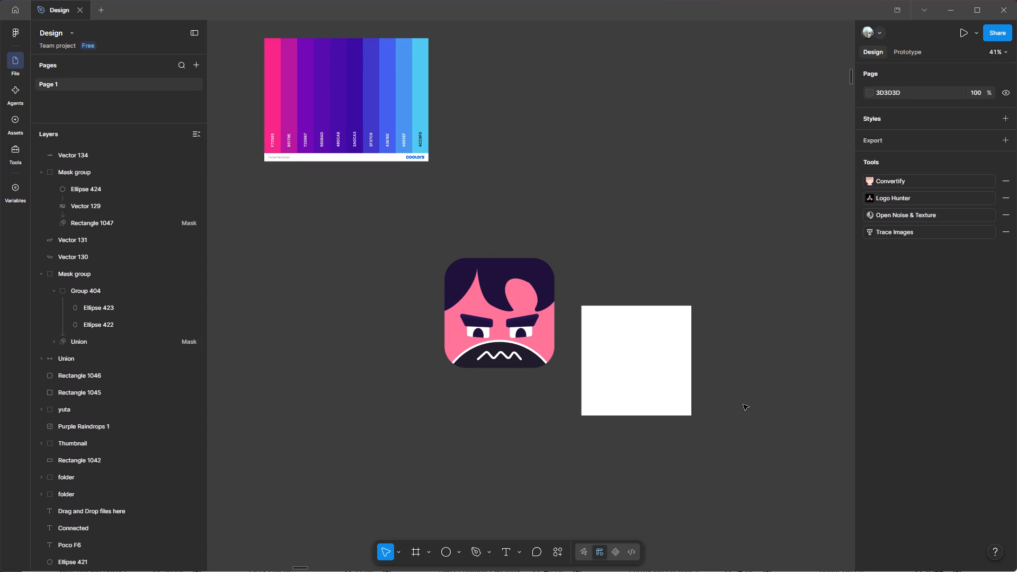
# Flip Vector 134, the white zigzag mouth, vertically.
pyautogui.keyDown('ctrl'); pyautogui.scroll(3, 481, 371); pyautogui.keyUp('ctrl')
pyautogui.keyDown('ctrl'); pyautogui.click(524, 334); pyautogui.keyUp('ctrl')
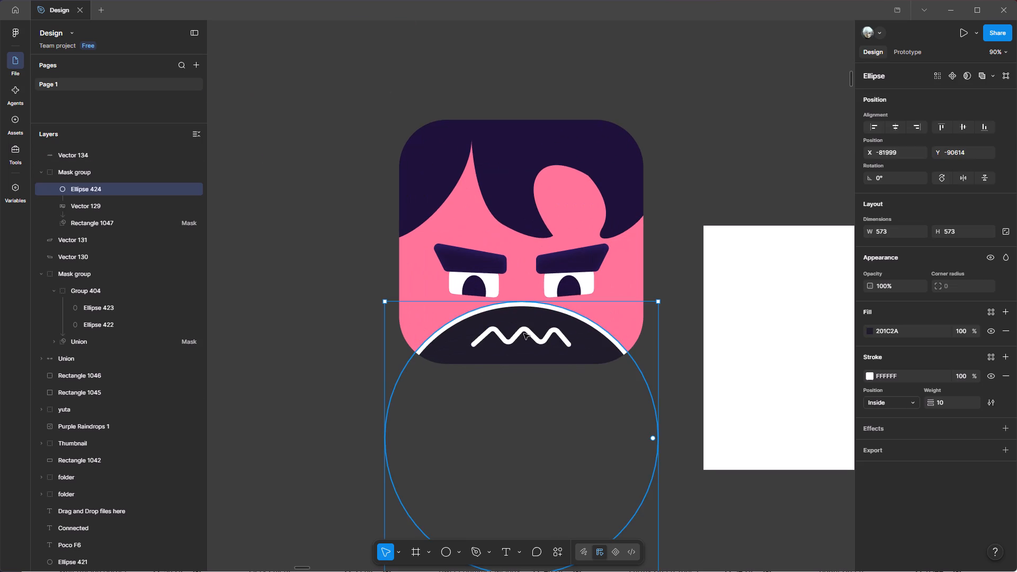
pyautogui.keyDown('ctrl'); pyautogui.click(527, 330); pyautogui.keyUp('ctrl')
pyautogui.keyDown('ctrl'); pyautogui.scroll(2, 527, 330); pyautogui.keyUp('ctrl')
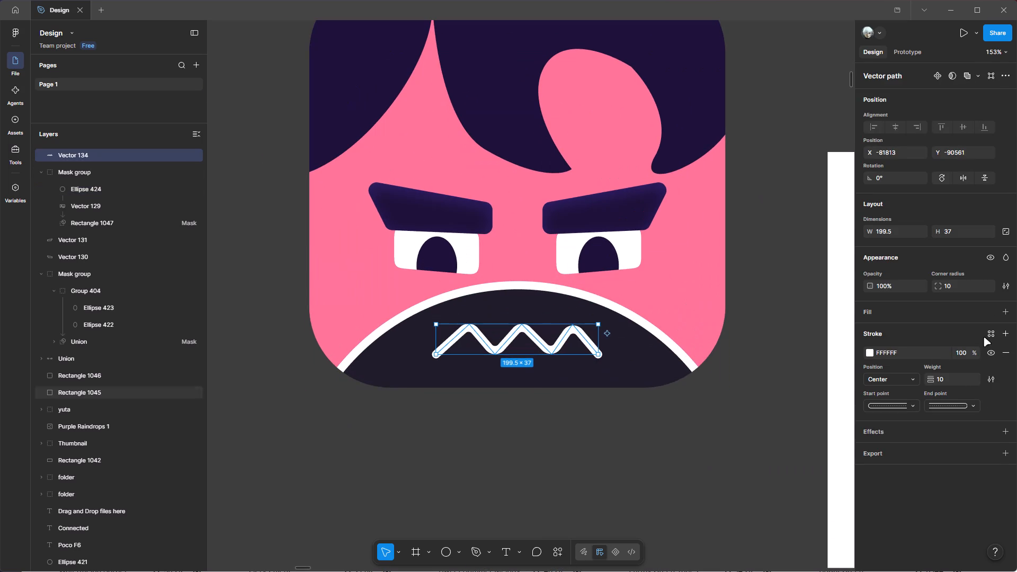
pyautogui.click(987, 176)
pyautogui.click(523, 330)
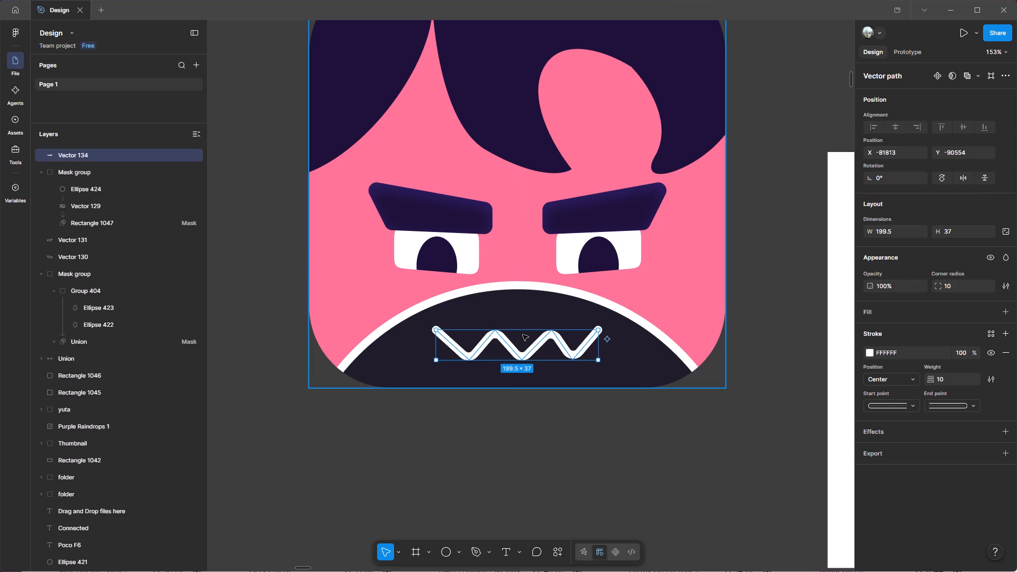
pyautogui.click(531, 446)
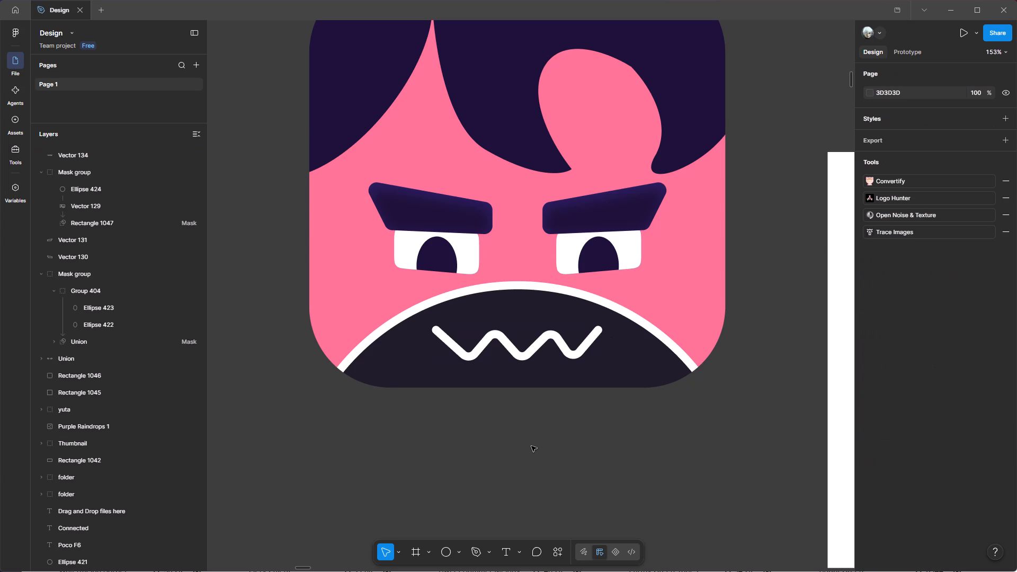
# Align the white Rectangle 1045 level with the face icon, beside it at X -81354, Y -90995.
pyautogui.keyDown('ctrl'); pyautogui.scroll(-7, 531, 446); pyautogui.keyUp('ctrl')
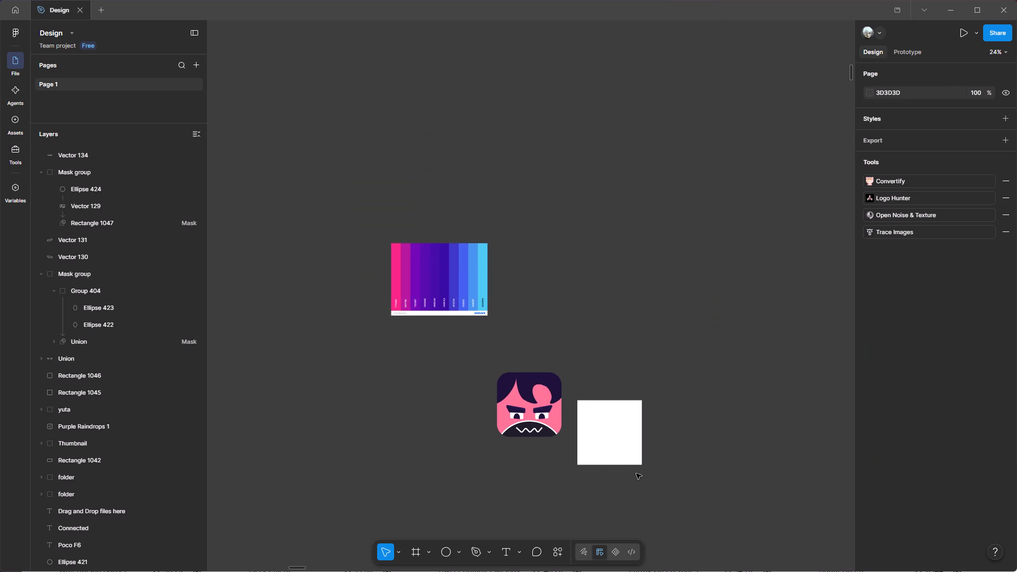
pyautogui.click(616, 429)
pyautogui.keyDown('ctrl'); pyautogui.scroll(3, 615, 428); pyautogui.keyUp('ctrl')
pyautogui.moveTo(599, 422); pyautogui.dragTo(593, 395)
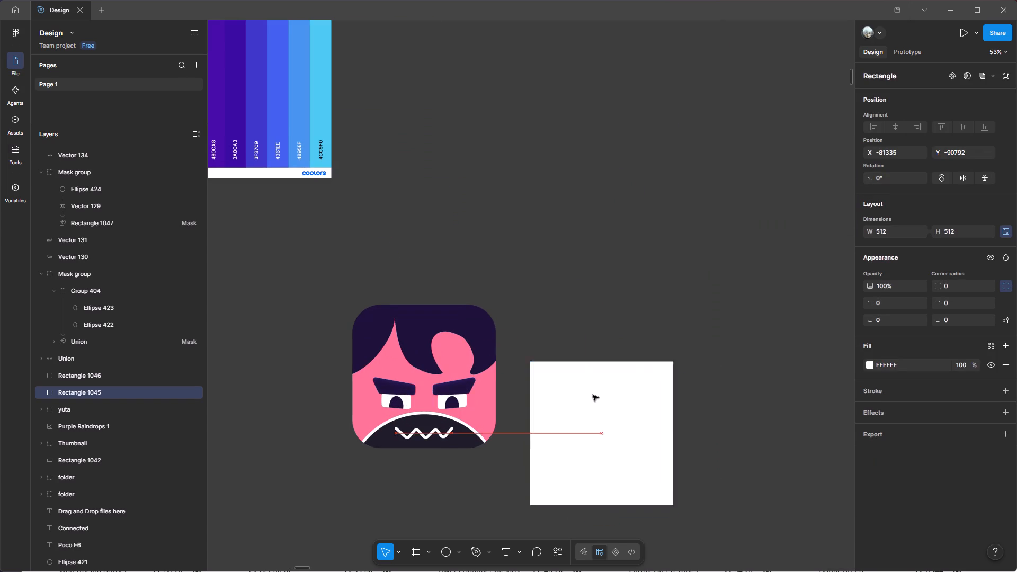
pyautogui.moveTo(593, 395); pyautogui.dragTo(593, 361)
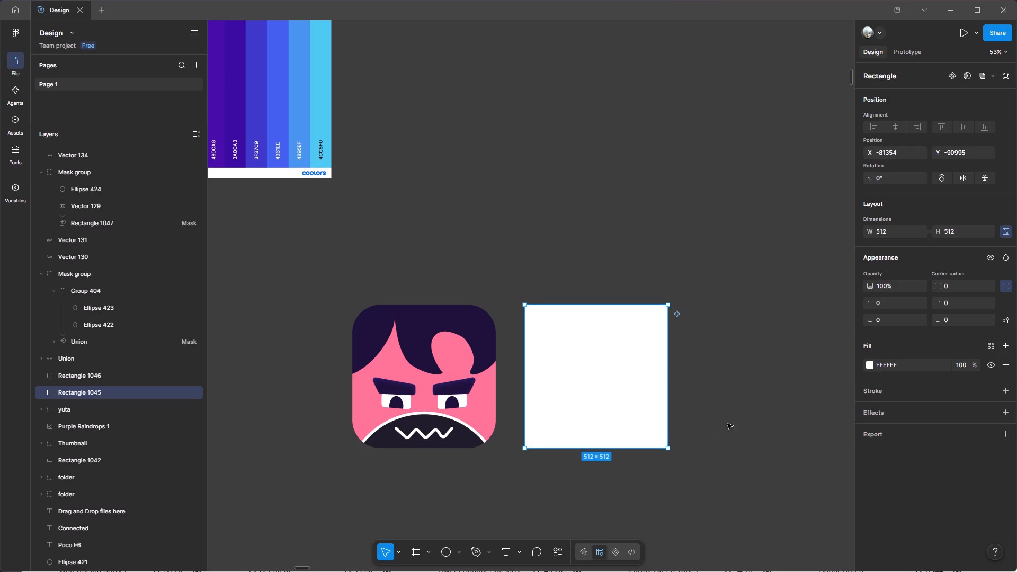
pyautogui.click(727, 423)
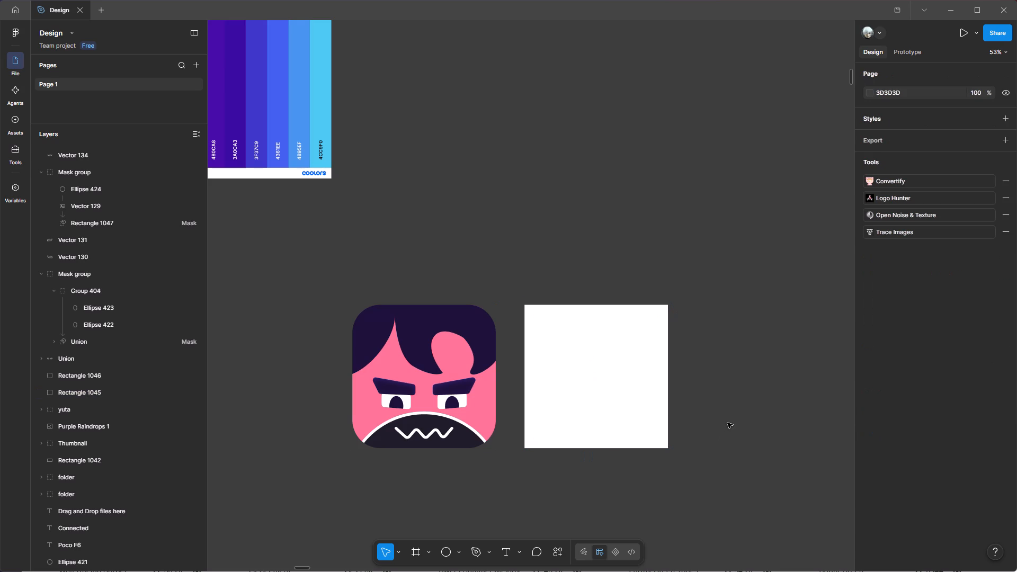
# Collapse the layers of the mask group that holds the hair and the lower-face circle.
pyautogui.click(385, 342)
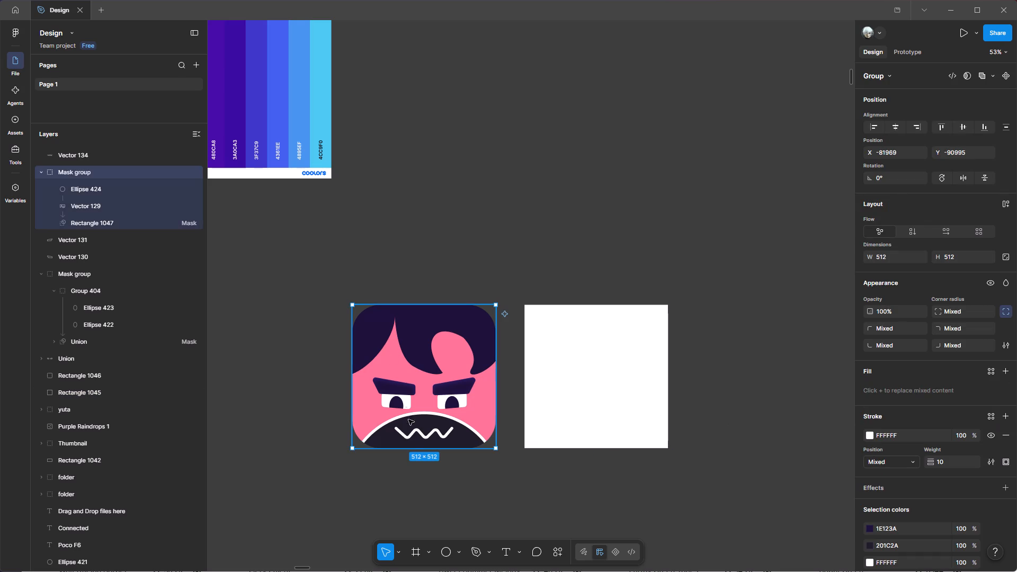
pyautogui.click(38, 174)
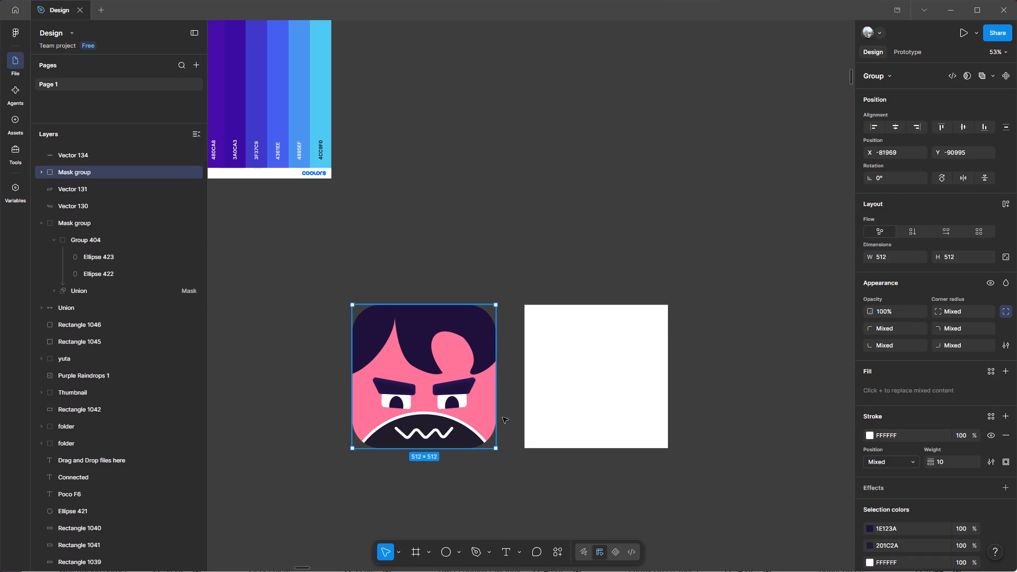
pyautogui.click(555, 468)
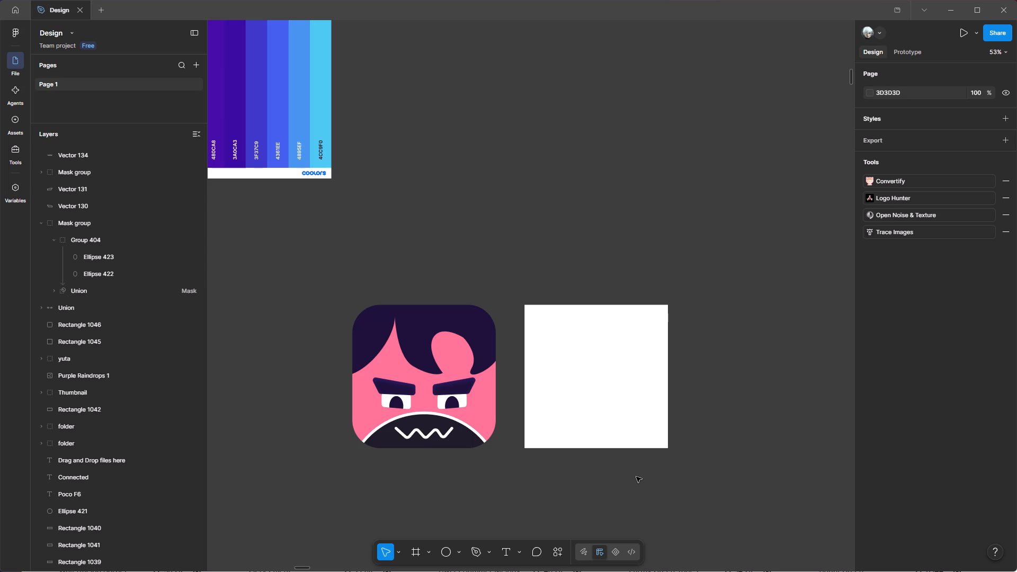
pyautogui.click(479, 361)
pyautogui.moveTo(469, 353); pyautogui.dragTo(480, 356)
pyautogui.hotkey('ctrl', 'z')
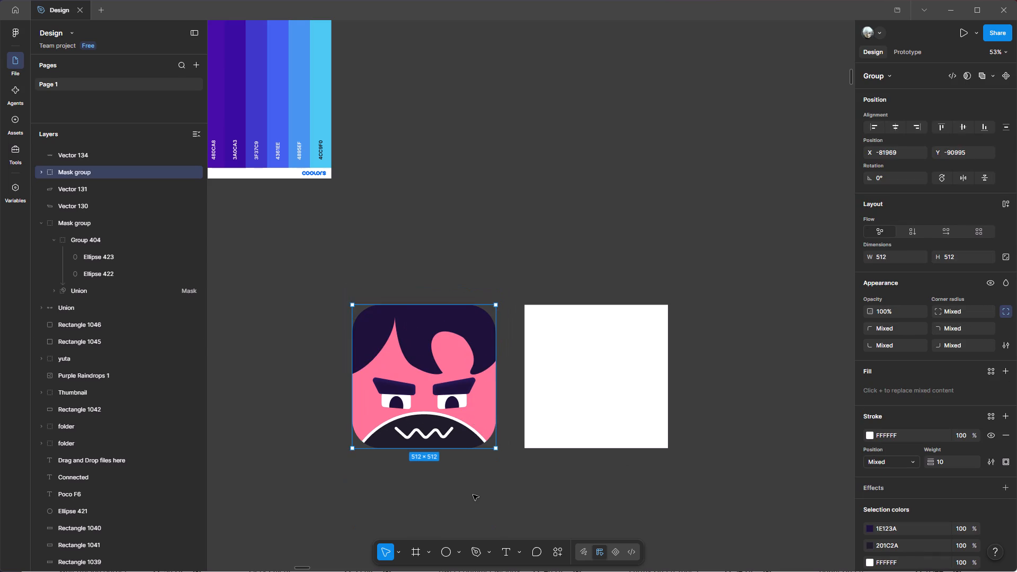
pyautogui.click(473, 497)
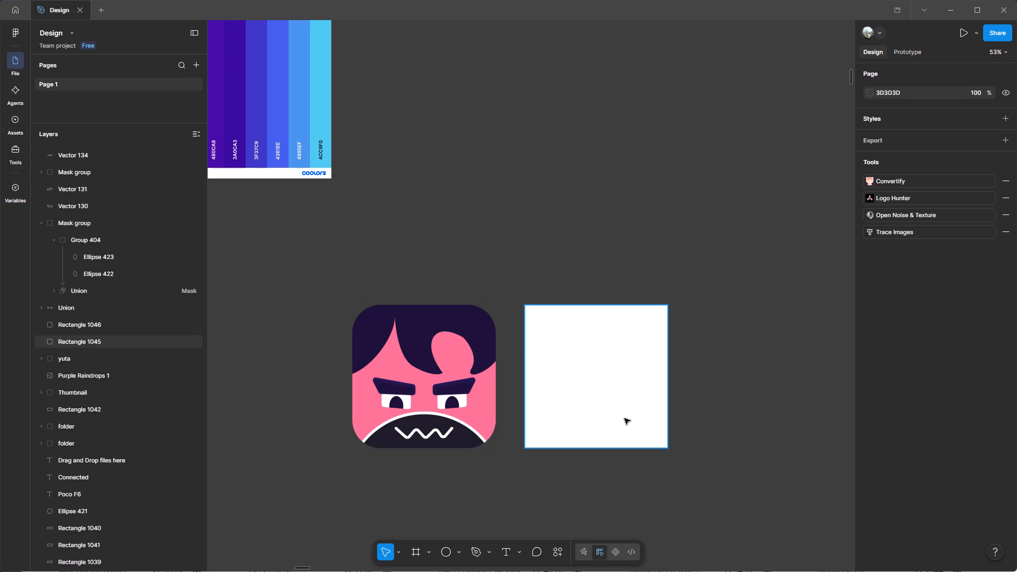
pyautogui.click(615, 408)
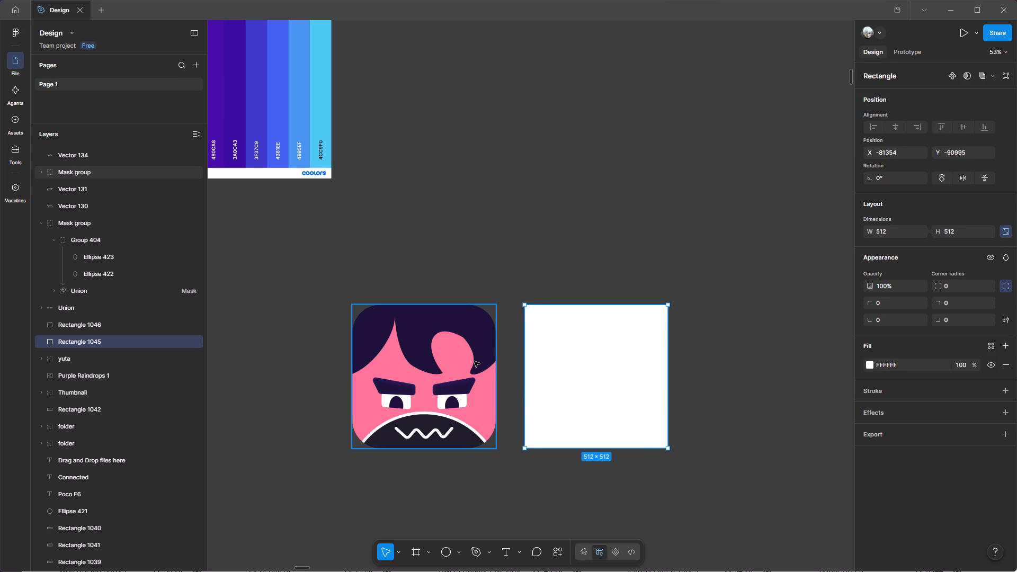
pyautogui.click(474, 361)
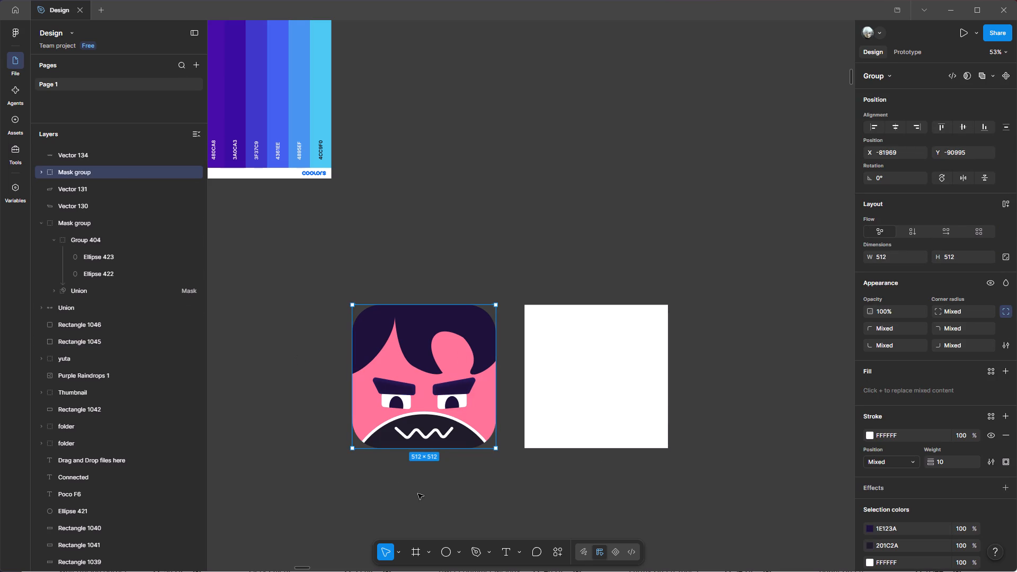
# Move the white Rectangle 1045 clear of the face icon and group all the face parts together.
pyautogui.click(549, 394)
pyautogui.moveTo(603, 383); pyautogui.dragTo(686, 204)
pyautogui.click(645, 377)
pyautogui.moveTo(568, 472); pyautogui.dragTo(403, 403)
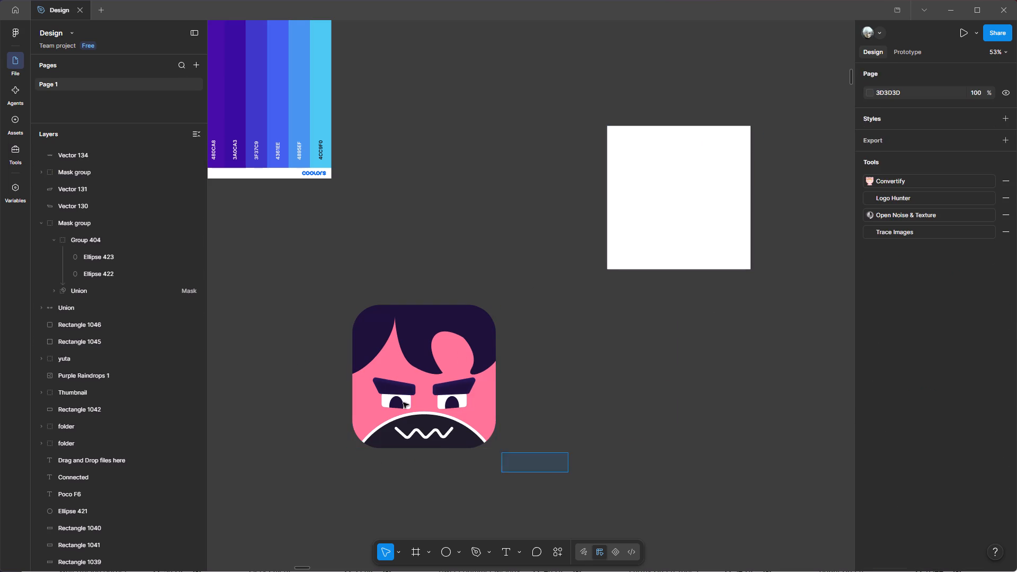
pyautogui.moveTo(403, 403); pyautogui.dragTo(311, 268)
pyautogui.hotkey('ctrl', 'g')
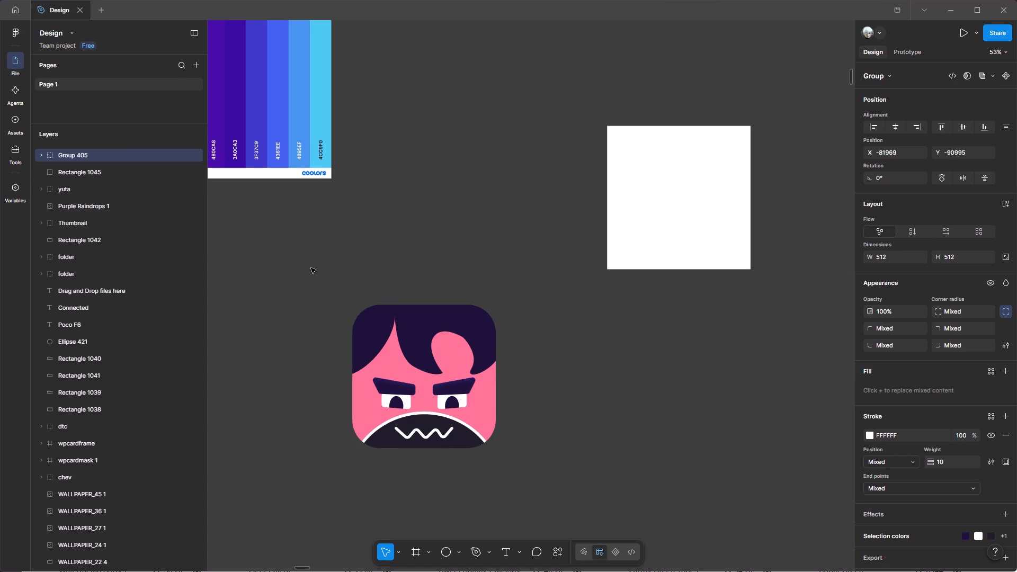
# Rename the new face icon group as 1.
pyautogui.doubleClick(82, 154)
pyautogui.press(']')
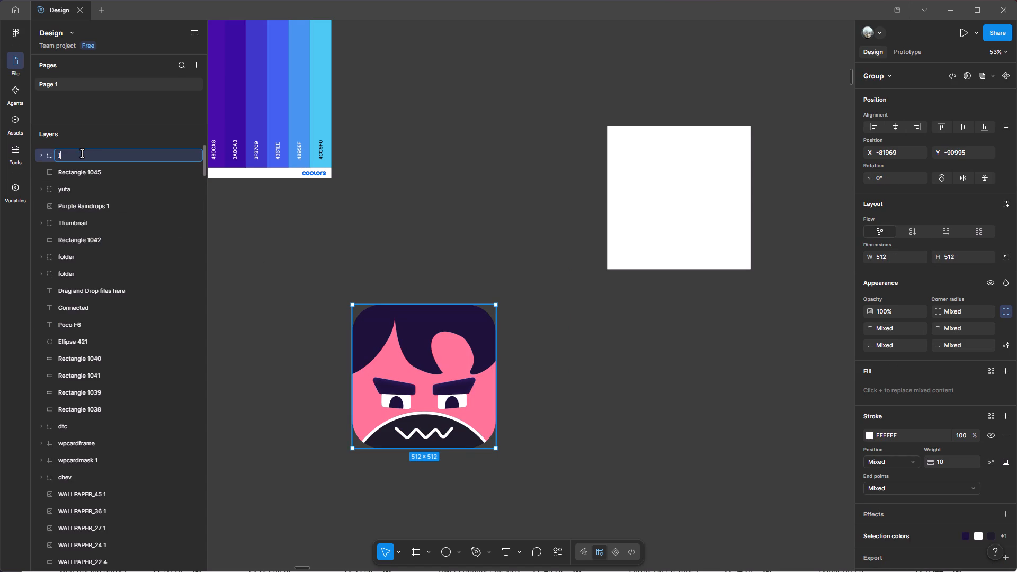
pyautogui.press('BackSpace')
pyautogui.press('1')
pyautogui.press('Return')
pyautogui.click(630, 386)
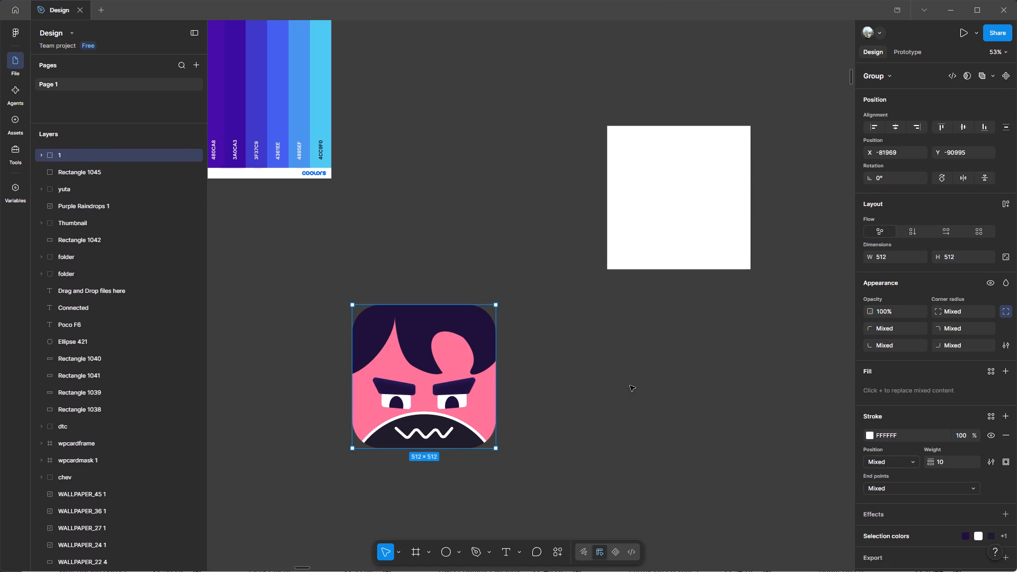
# Move the white Rectangle 1045 back beside the face icon, level with it at Y -90995.
pyautogui.click(640, 203)
pyautogui.moveTo(659, 195); pyautogui.dragTo(608, 375)
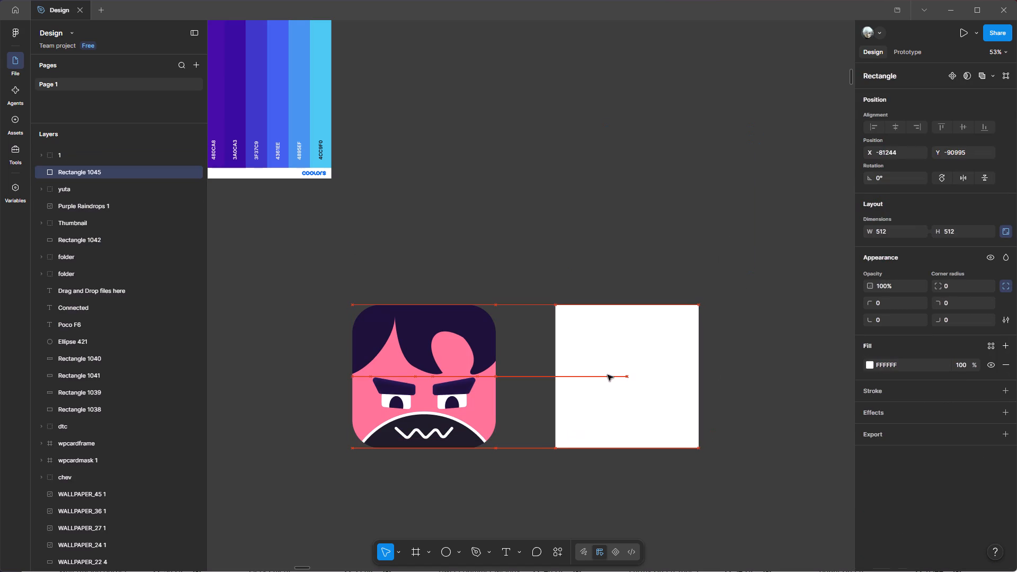
pyautogui.moveTo(608, 375); pyautogui.dragTo(603, 375)
pyautogui.click(730, 367)
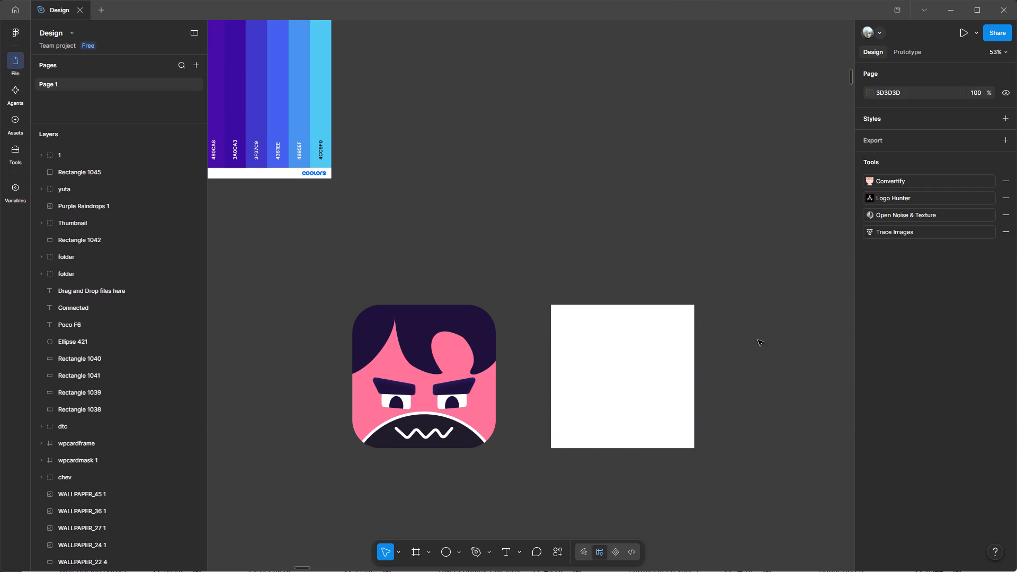
# Minimize the design window.
pyautogui.press('space')
pyautogui.press('space')
pyautogui.press('space')
pyautogui.press('space')
pyautogui.press('space')
pyautogui.moveTo(752, 342); pyautogui.dragTo(722, 352)
pyautogui.click(949, 11)
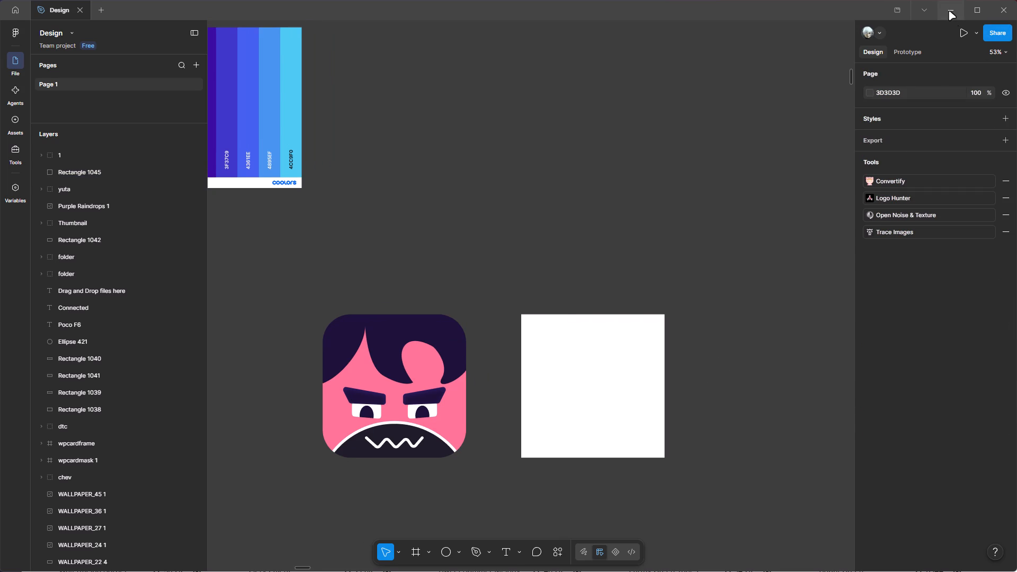